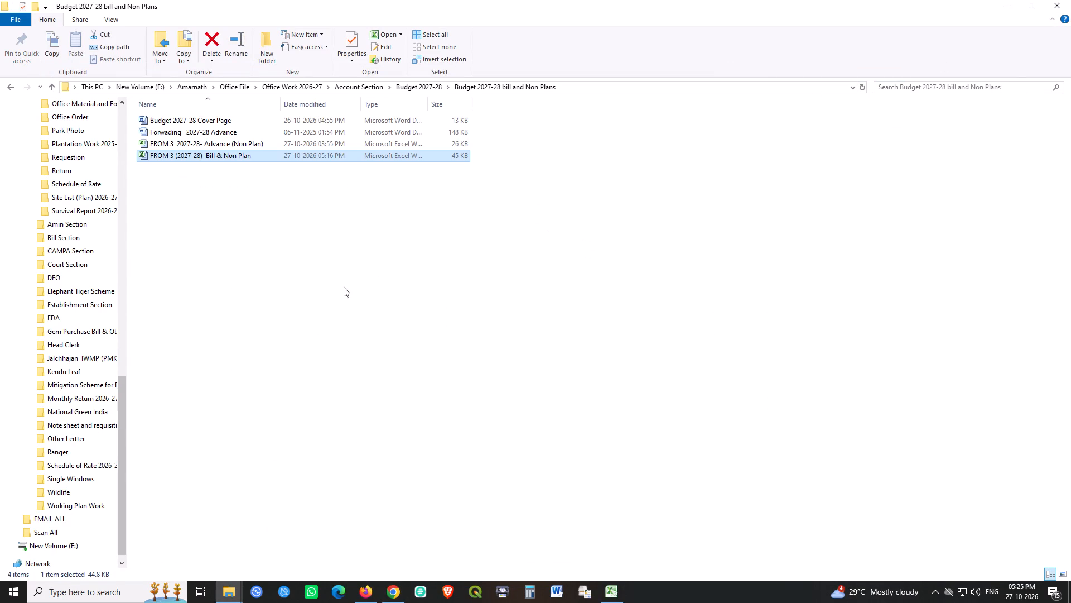
Switch to Excel, where the FROM 3 (2027-28) Bill & Non Plan workbook is open.
{"action": "left_click", "coordinate": [322, 293]}
{"action": "left_click", "coordinate": [613, 595]}
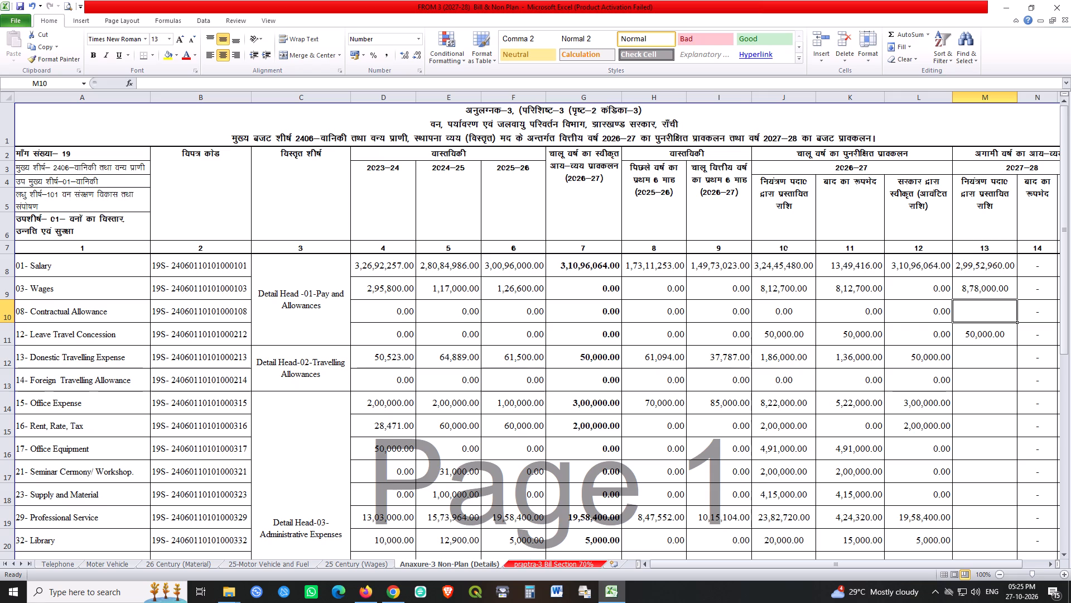
Fill the 2027-28 proposed amounts in column 13: Contractual Allowance 0, Domestic Travelling Expense 240000 and Foreign Travelling Allowance 0.
{"action": "left_click", "coordinate": [980, 291]}
{"action": "left_click", "coordinate": [980, 318]}
{"action": "key", "text": "0"}
{"action": "key", "text": "Return"}
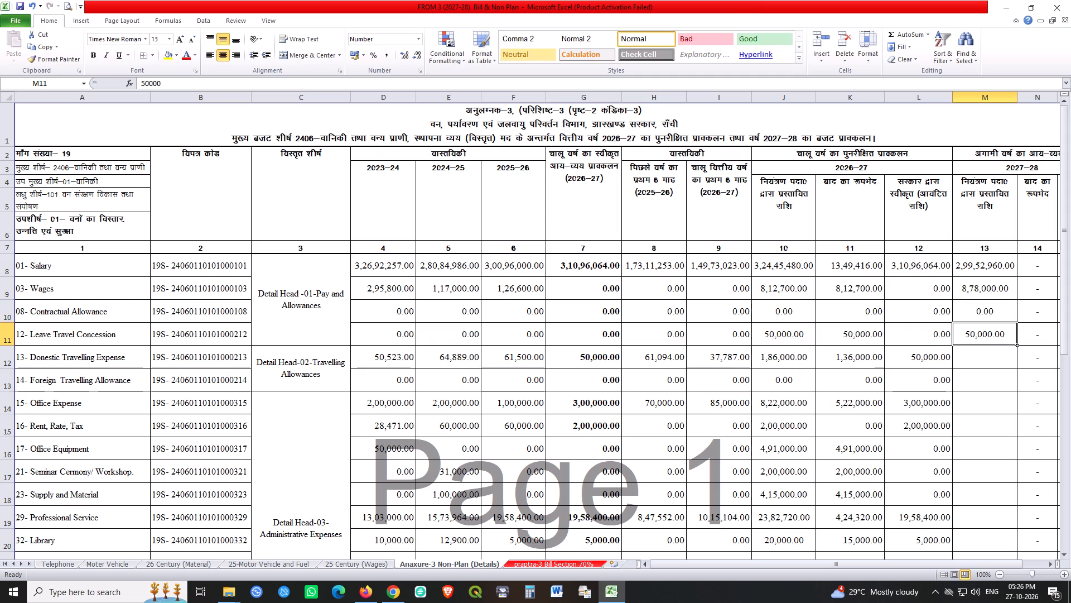
{"action": "key", "text": "Return"}
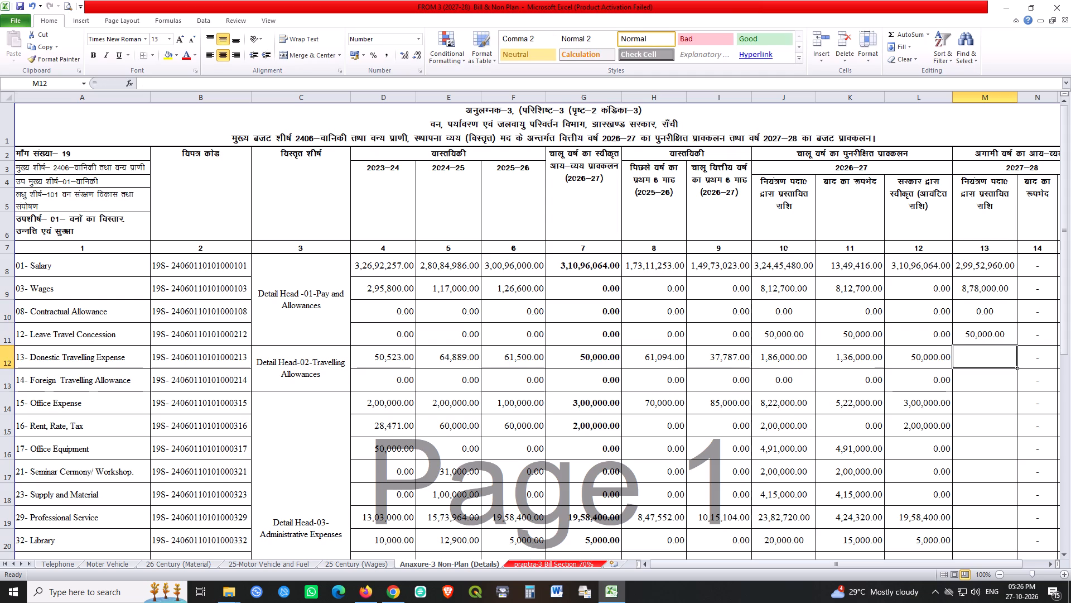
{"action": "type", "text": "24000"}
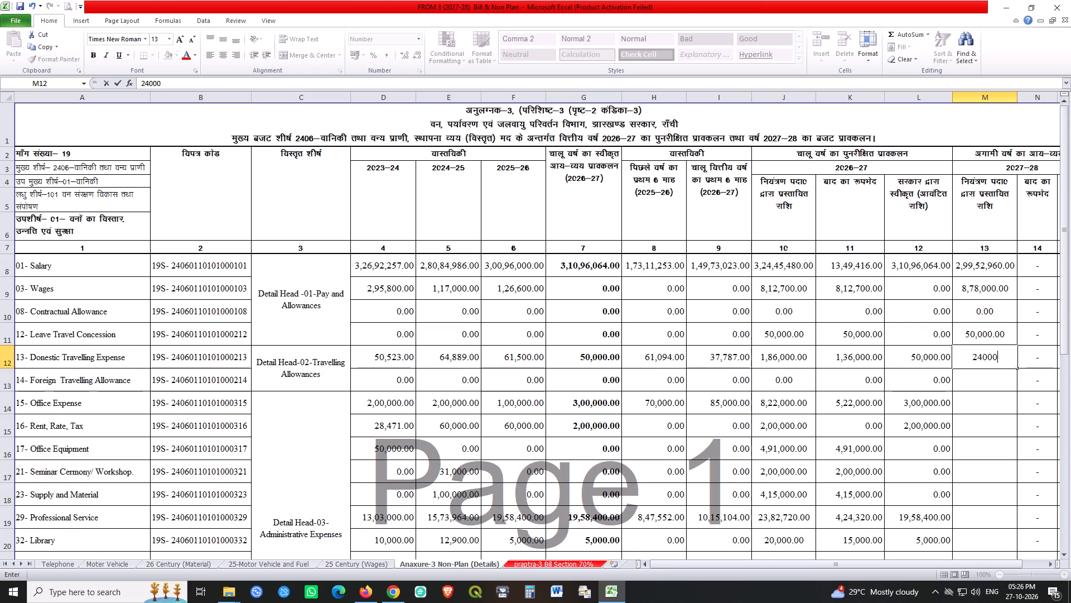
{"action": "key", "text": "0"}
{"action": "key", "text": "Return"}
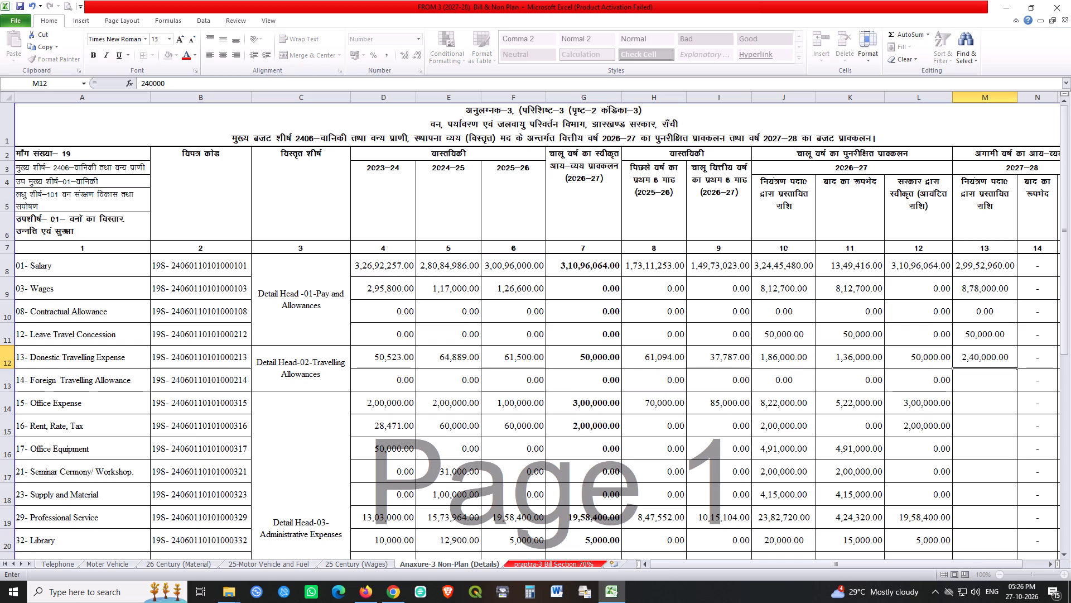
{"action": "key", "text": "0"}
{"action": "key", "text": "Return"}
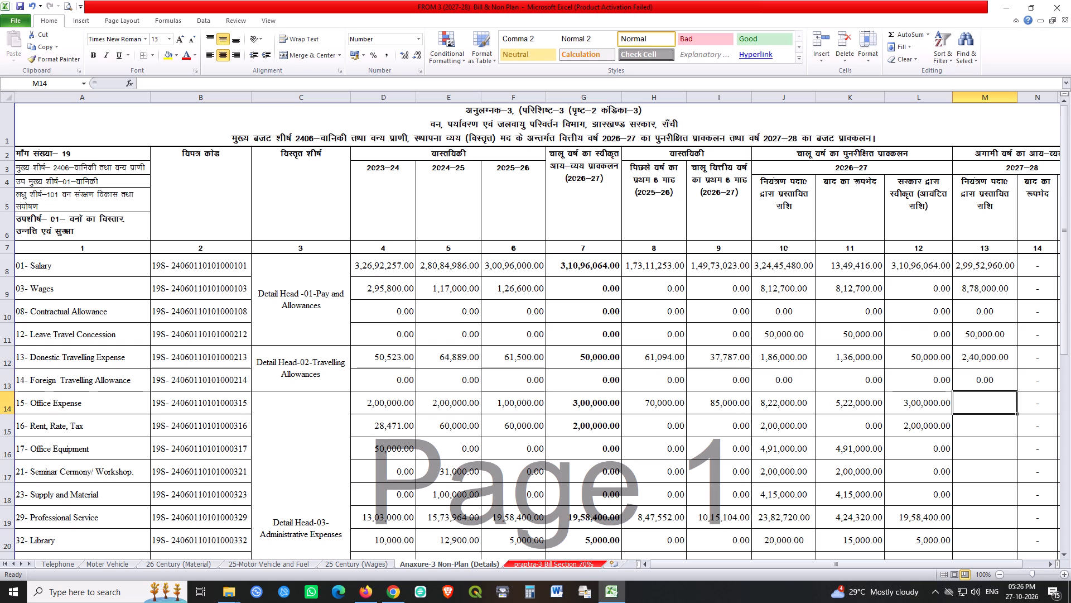
Fill column 13 for Office Expense, Rent/Rate/Tax, Office Equipment and Seminar/Workshop with 764800, 60000, 675000 and 200000 respectively.
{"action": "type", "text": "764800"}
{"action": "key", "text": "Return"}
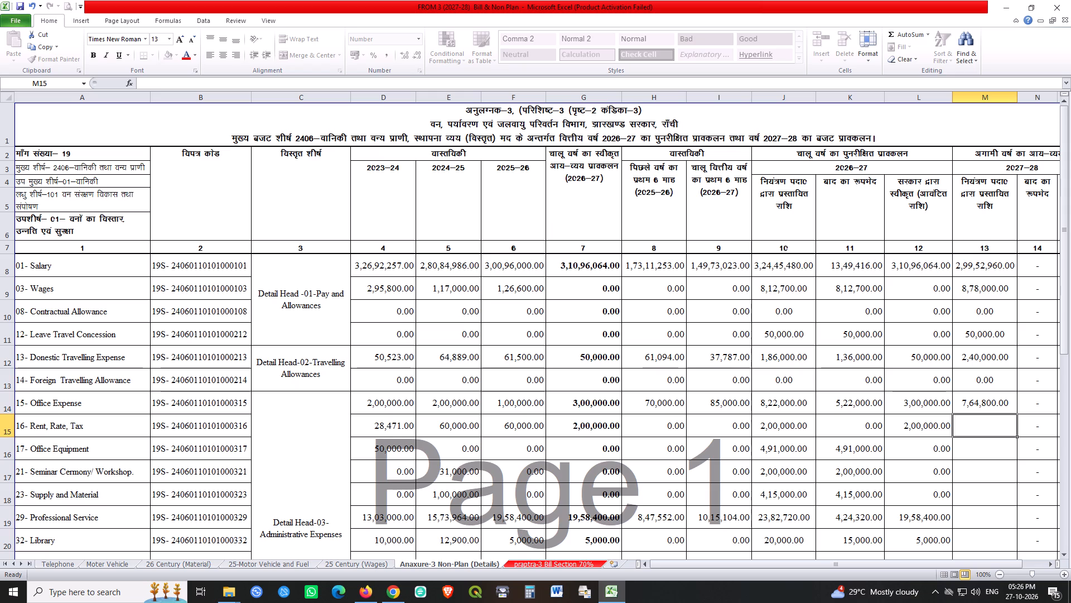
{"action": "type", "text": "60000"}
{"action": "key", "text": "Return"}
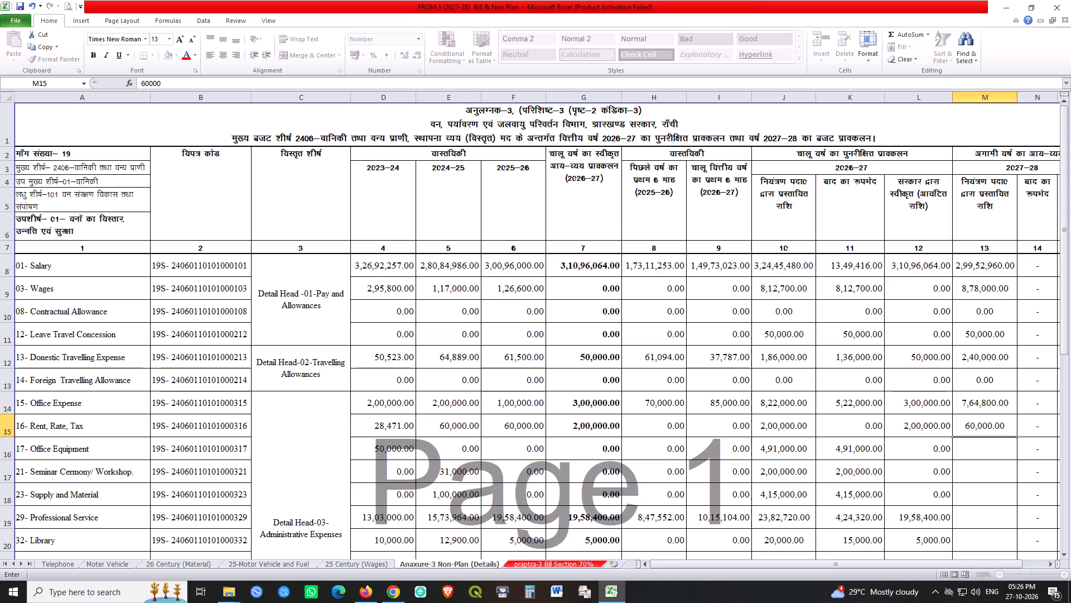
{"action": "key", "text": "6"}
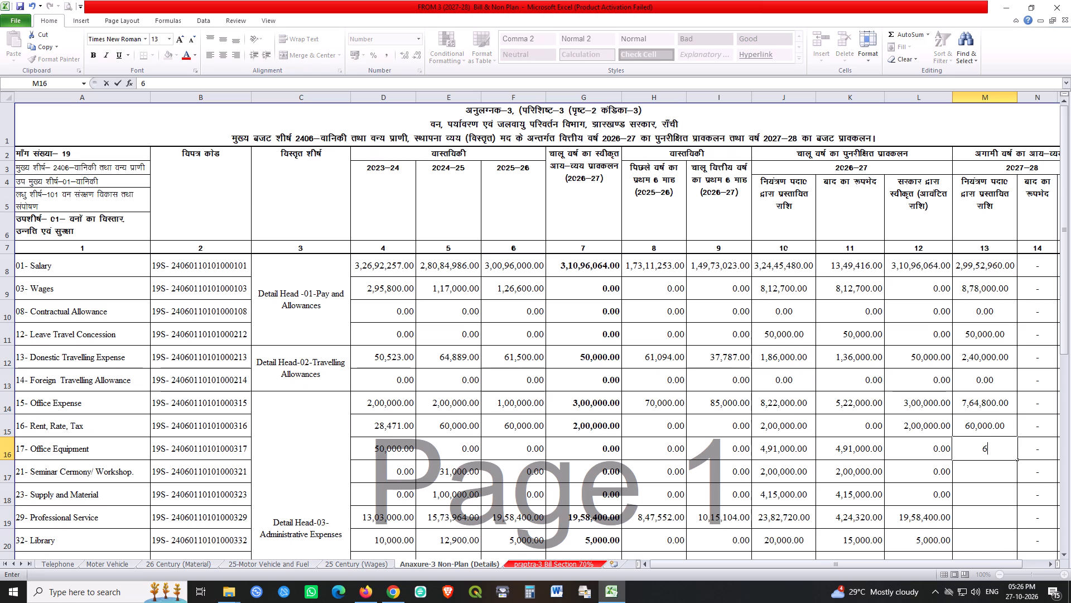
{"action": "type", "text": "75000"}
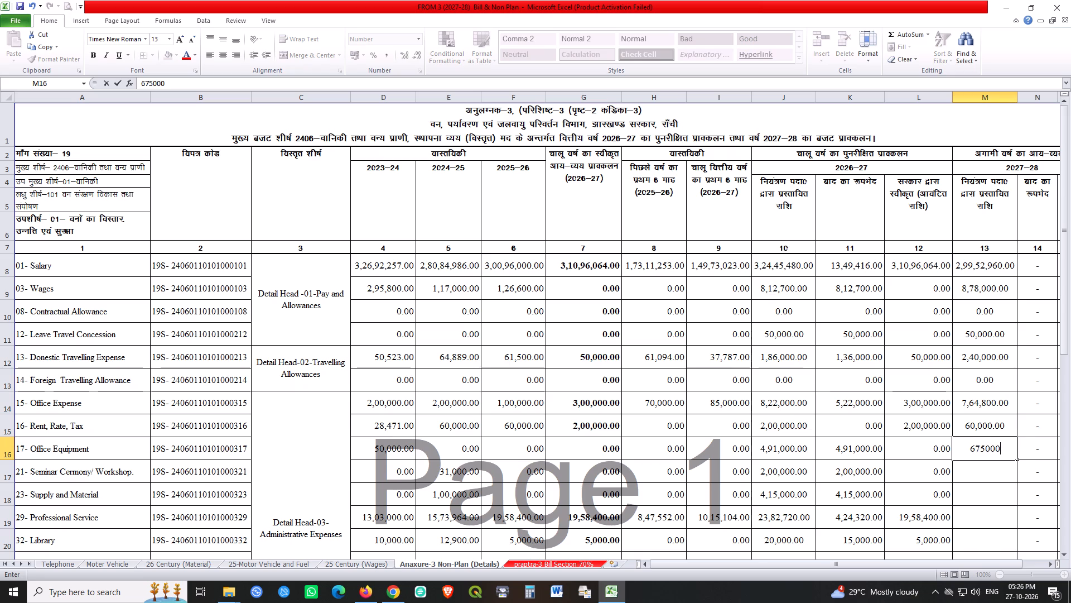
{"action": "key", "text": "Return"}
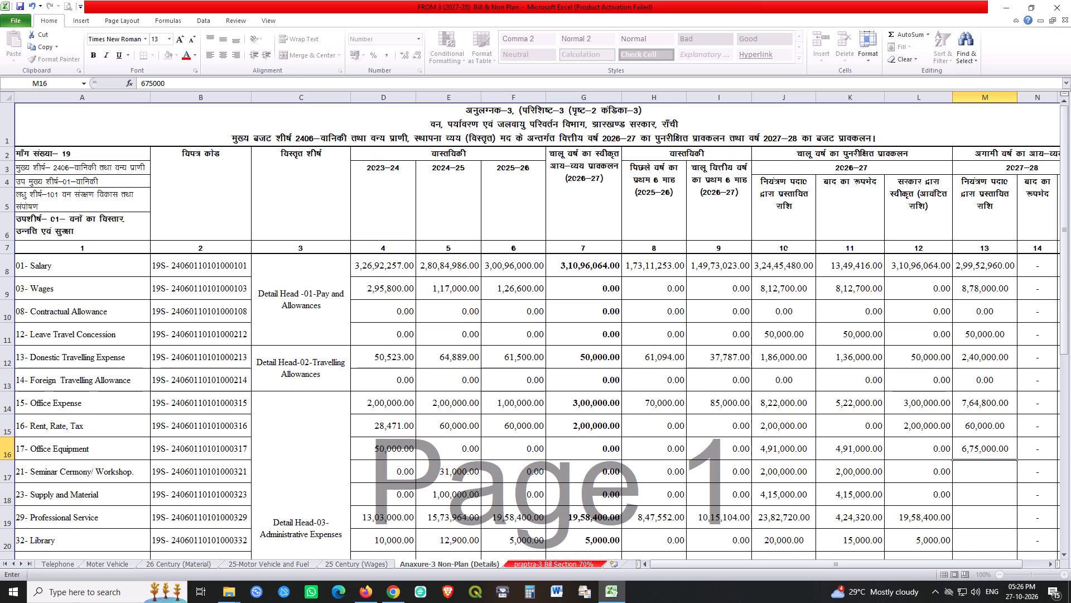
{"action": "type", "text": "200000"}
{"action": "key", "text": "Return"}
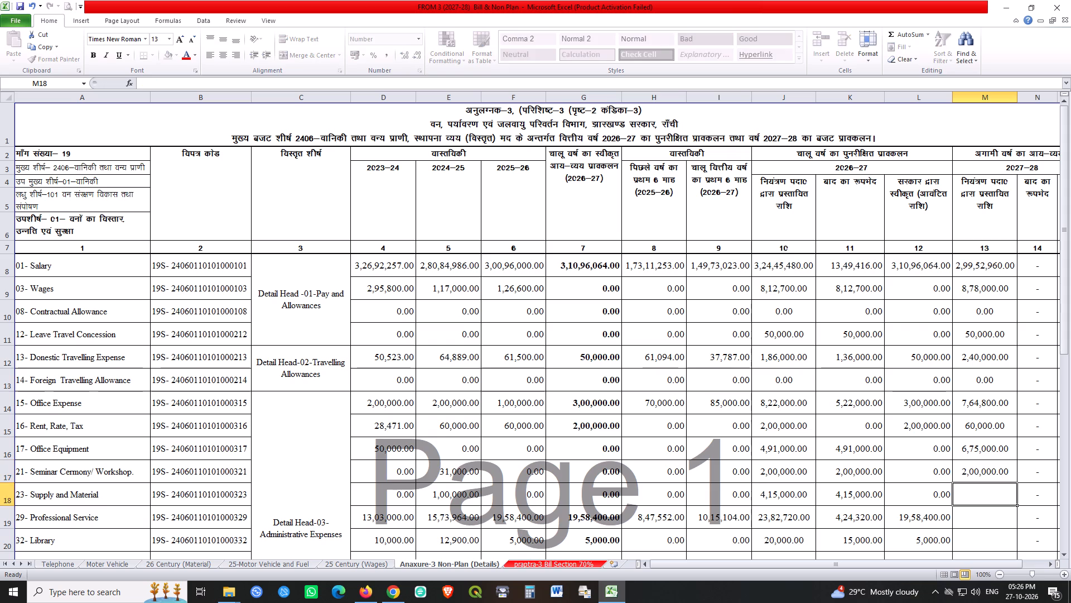
Fill column 13 for Supply and Material, Professional Service and Library with 521000, 4765440 and 20000 respectively.
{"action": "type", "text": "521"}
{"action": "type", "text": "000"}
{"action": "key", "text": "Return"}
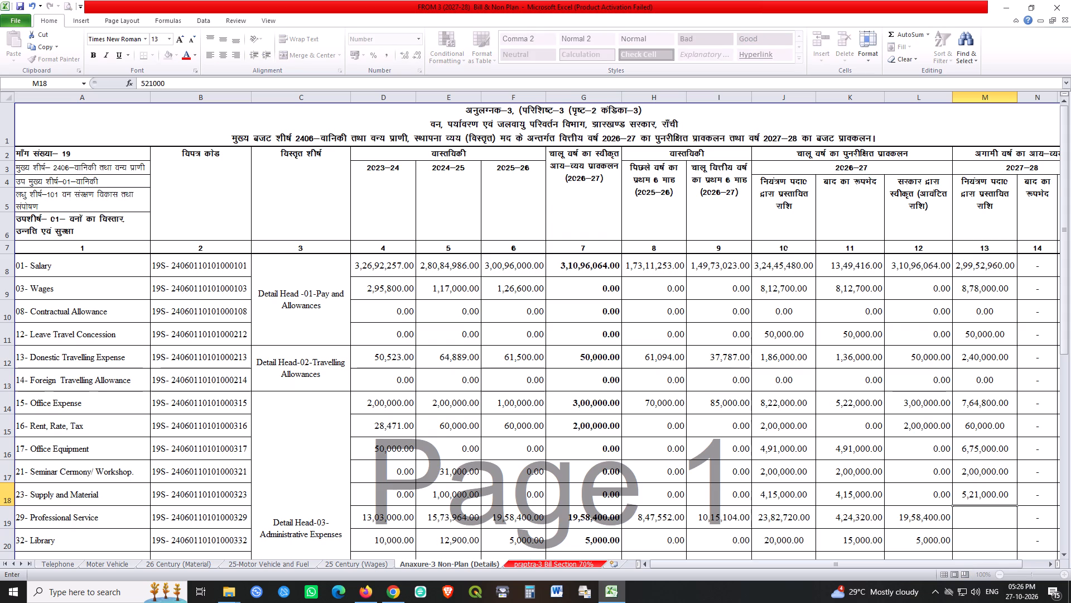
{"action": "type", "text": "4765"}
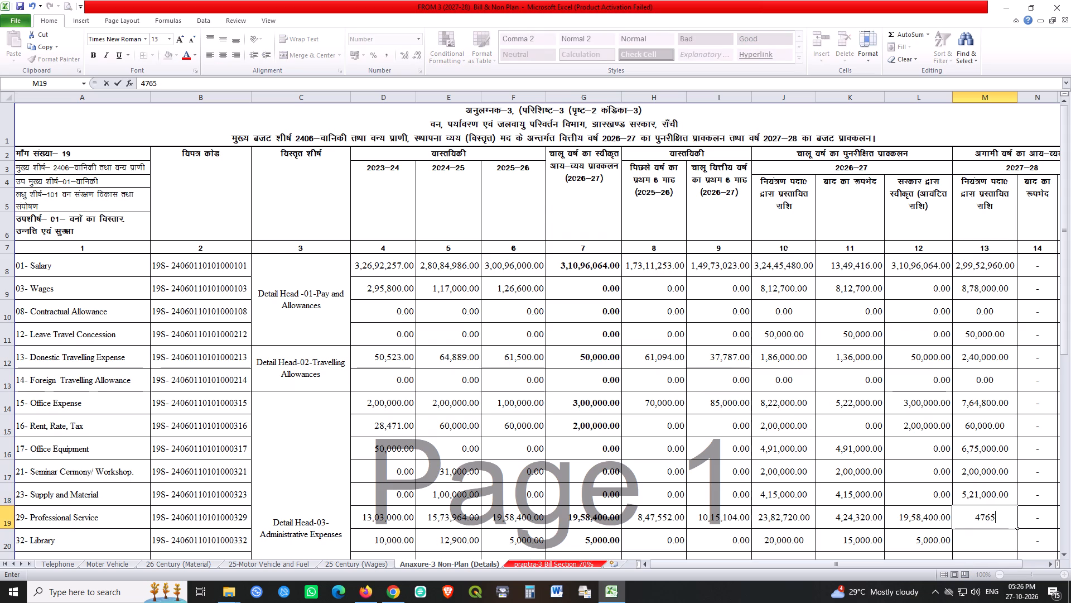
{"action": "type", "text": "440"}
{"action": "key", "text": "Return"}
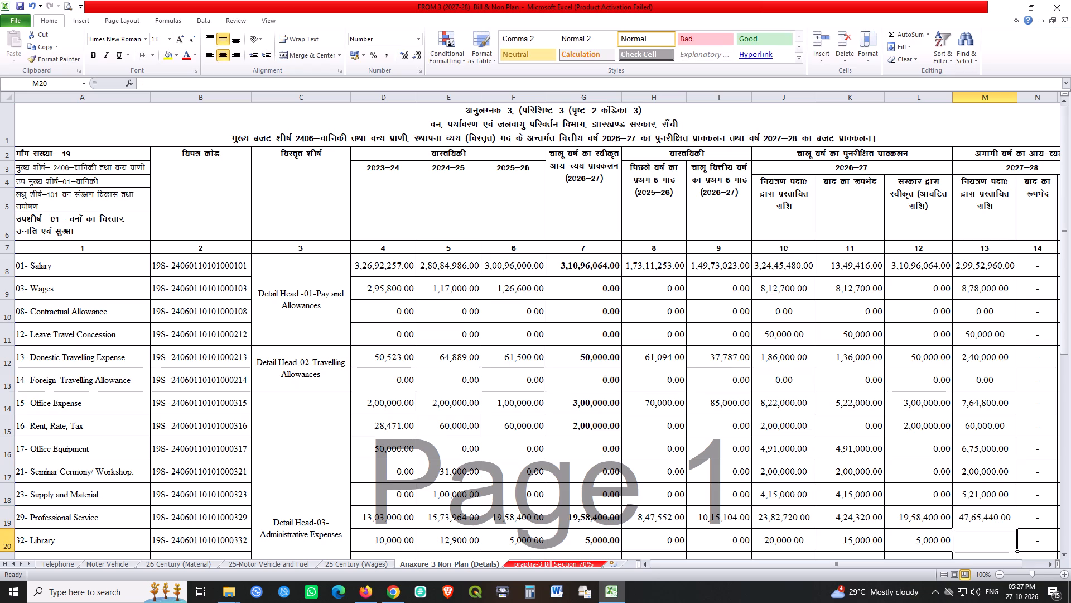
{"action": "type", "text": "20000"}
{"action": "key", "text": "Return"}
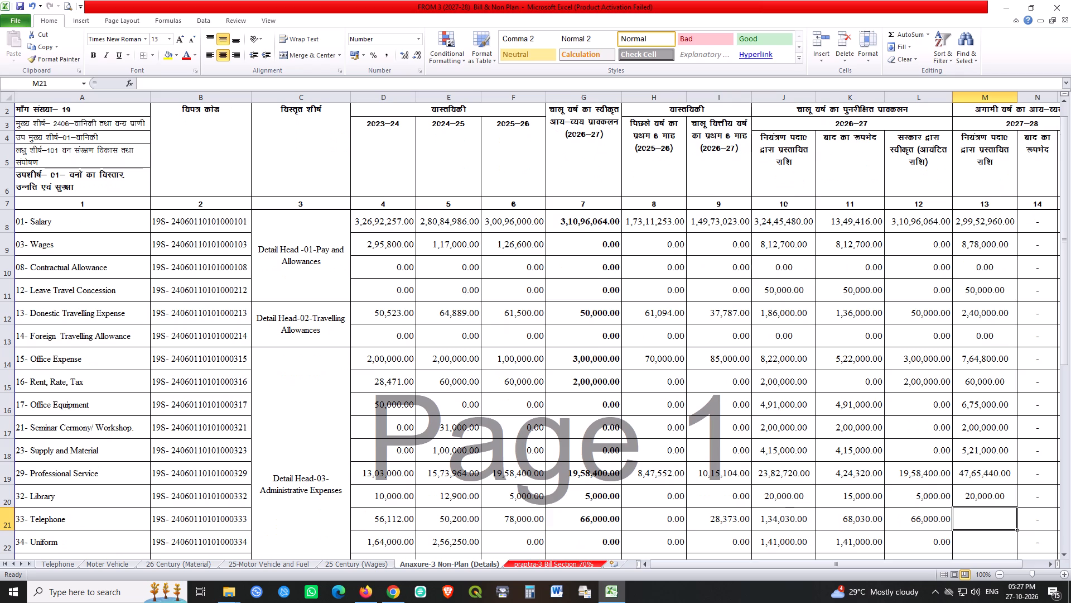
Fill column 13 for Telephone, Uniform, Training Expense, Electricity Charge and Oil for Generator with 124800, 141000, 70000, 300000 and 240000 respectively.
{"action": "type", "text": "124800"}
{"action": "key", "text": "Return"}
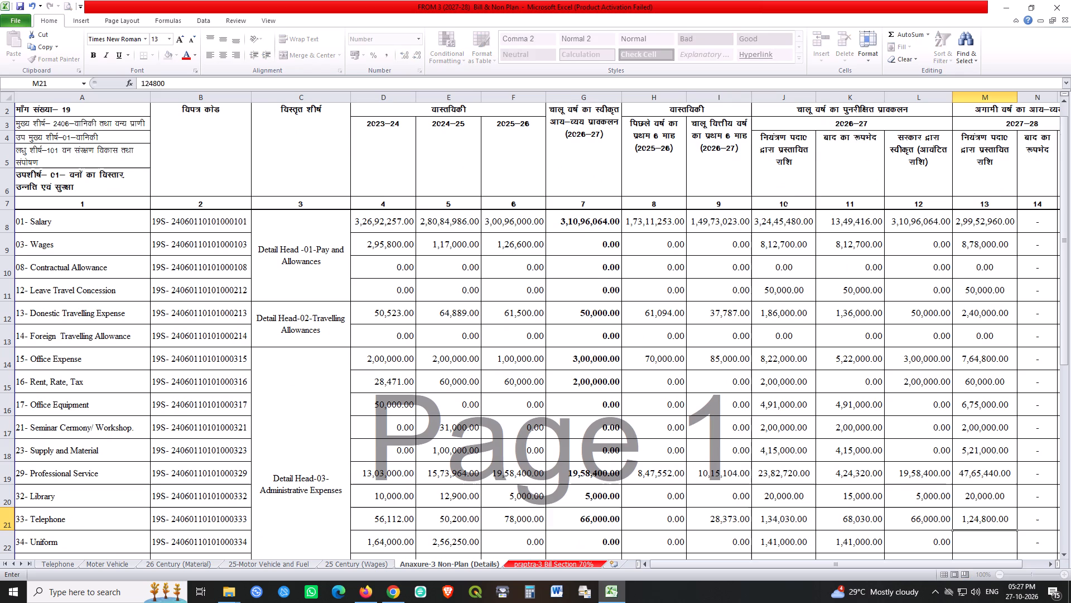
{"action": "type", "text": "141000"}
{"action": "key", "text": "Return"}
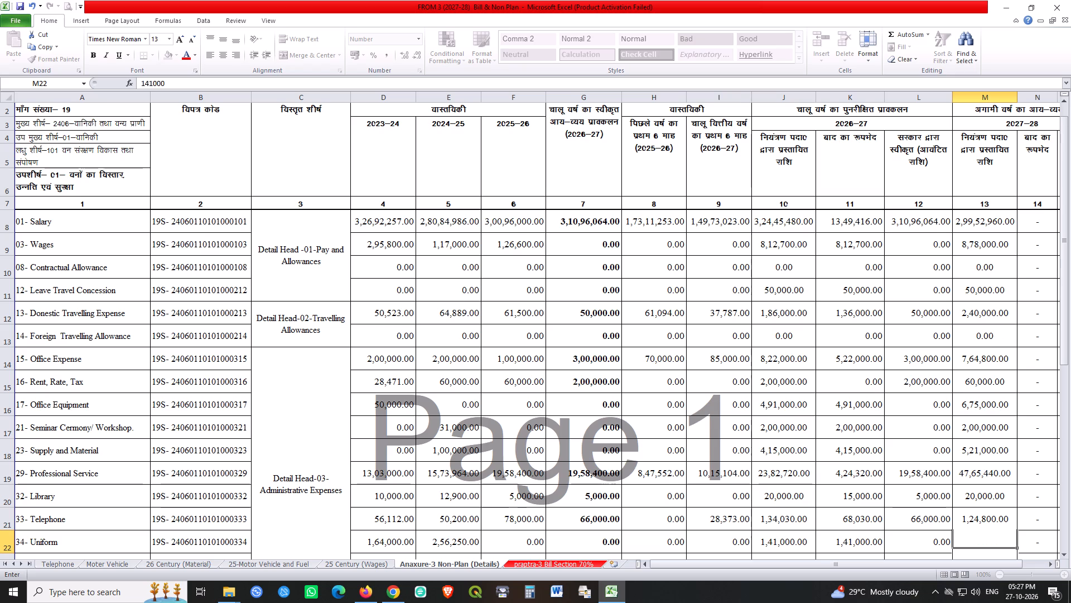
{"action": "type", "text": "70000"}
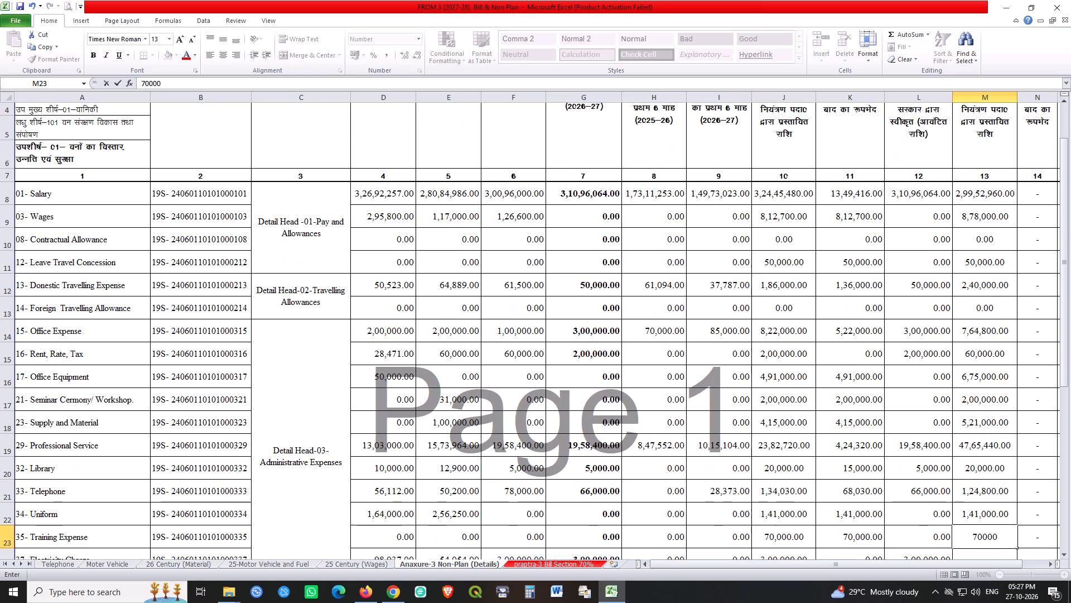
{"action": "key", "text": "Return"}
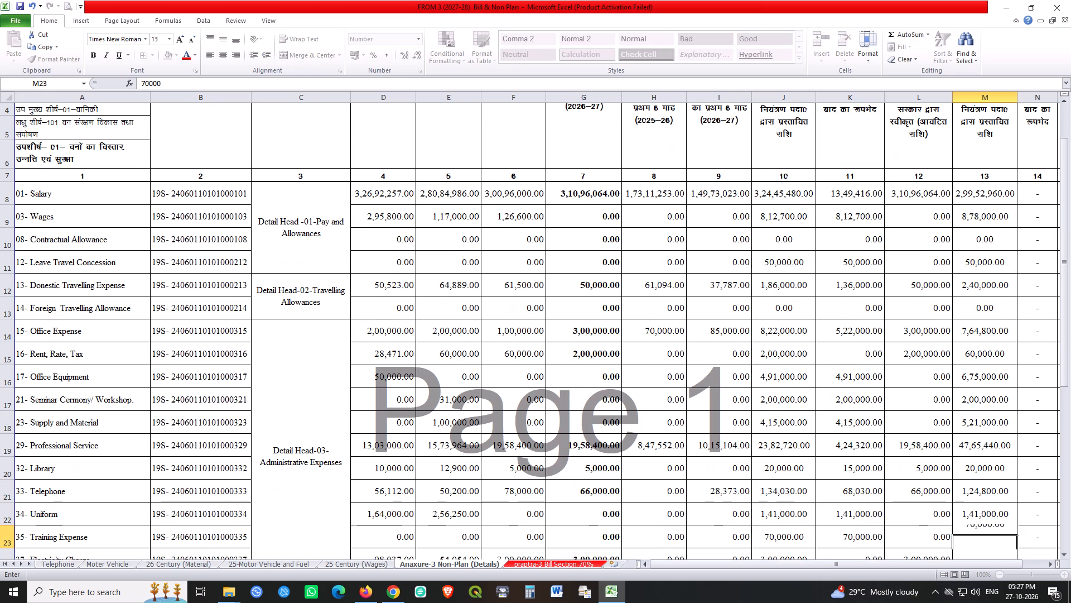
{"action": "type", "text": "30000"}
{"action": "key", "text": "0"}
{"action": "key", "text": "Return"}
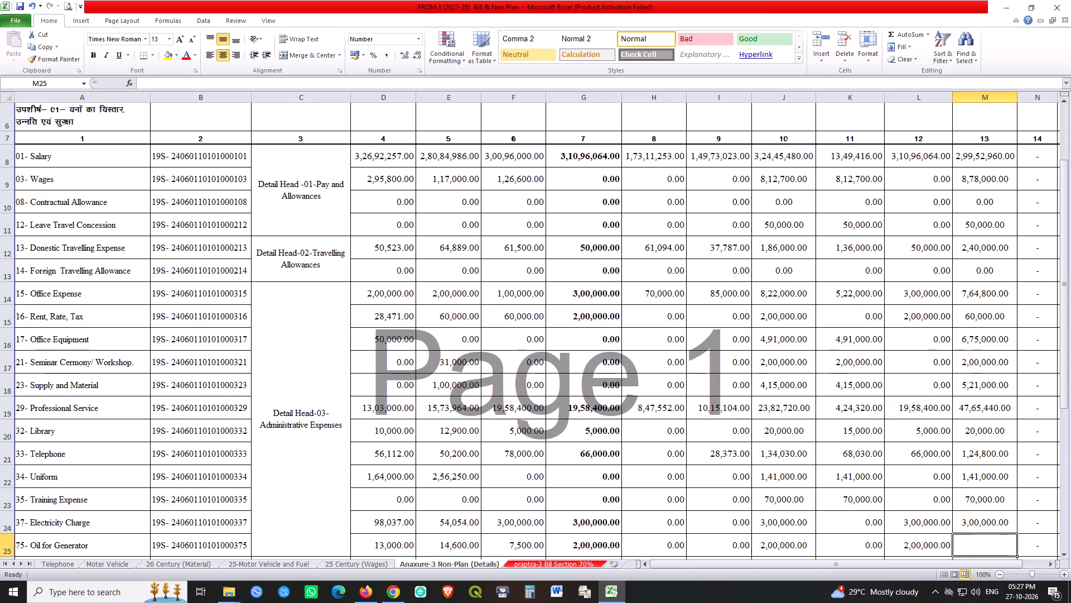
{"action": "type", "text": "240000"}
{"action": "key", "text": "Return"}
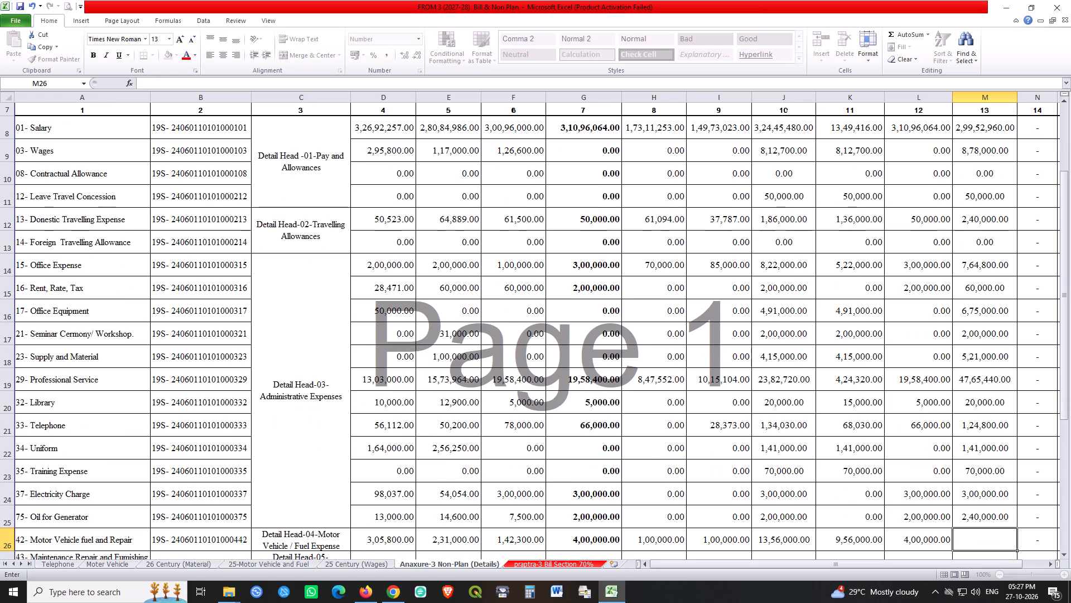
Fill column 13 with 1860000 for Motor Vehicle fuel and Repair and 4300000 for head 43 Maintenance Repair (Material) in row 27.
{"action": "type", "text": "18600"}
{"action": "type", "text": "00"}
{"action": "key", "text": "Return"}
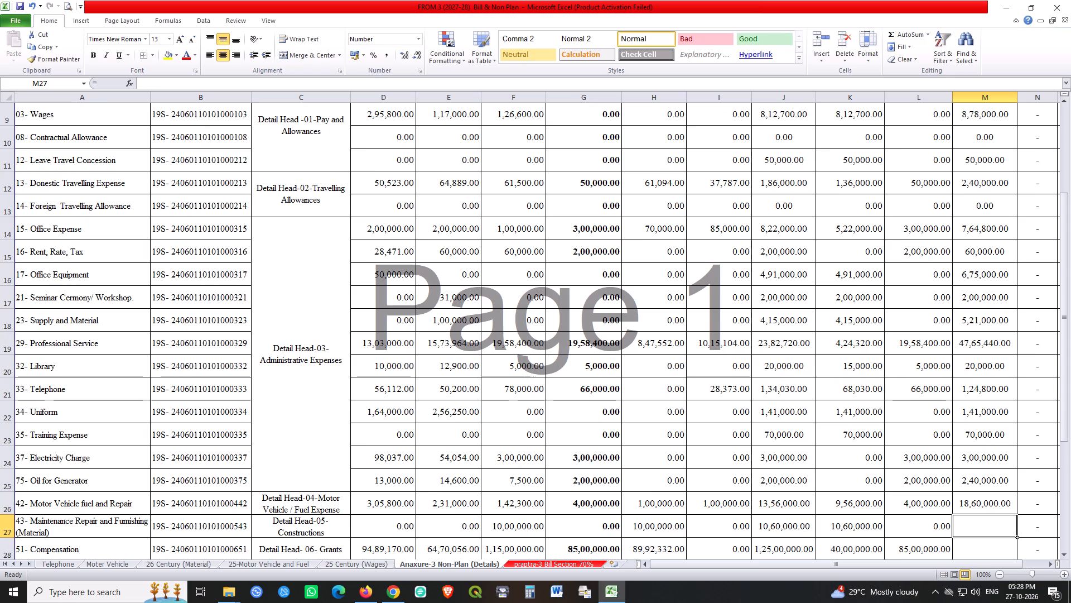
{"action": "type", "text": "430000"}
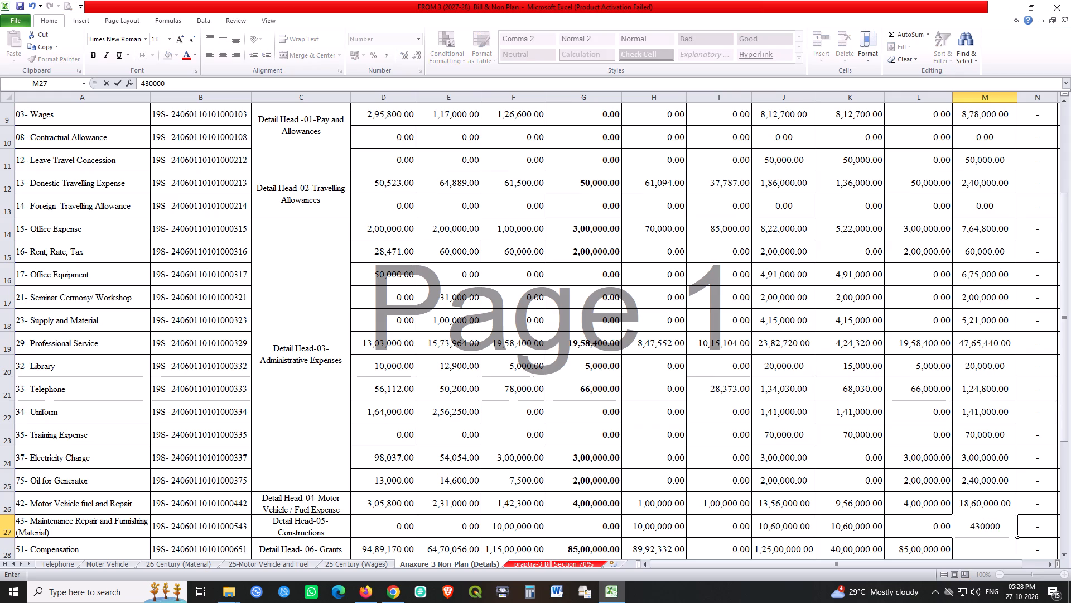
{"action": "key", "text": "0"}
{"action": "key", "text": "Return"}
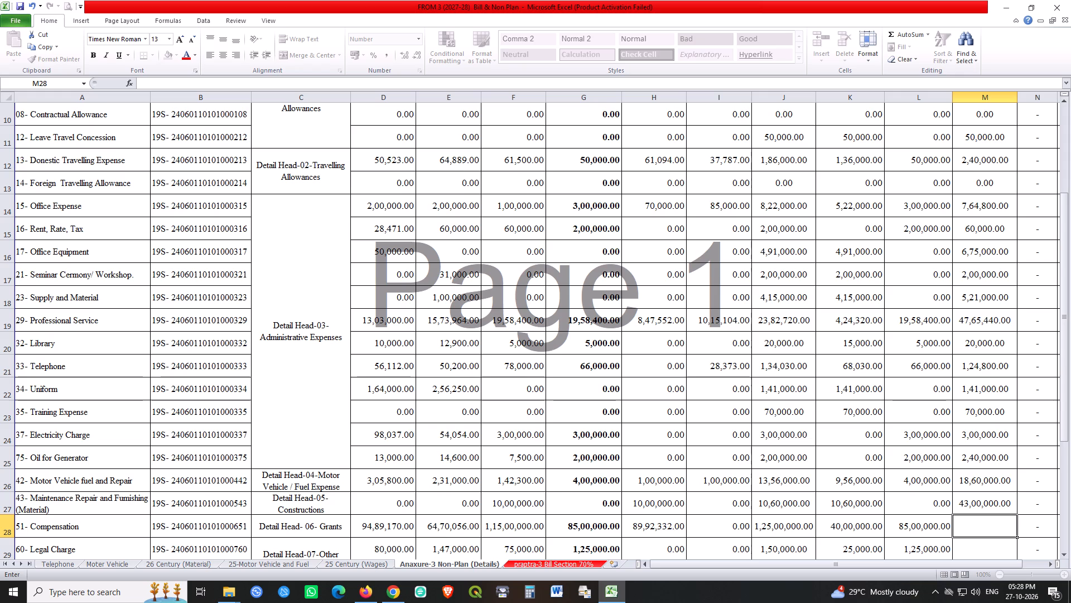
Fill column 13 for head 51 Compensation in row 28, Legal Charge and Sport Incentive with 17500000, 150000 and 80000 respectively.
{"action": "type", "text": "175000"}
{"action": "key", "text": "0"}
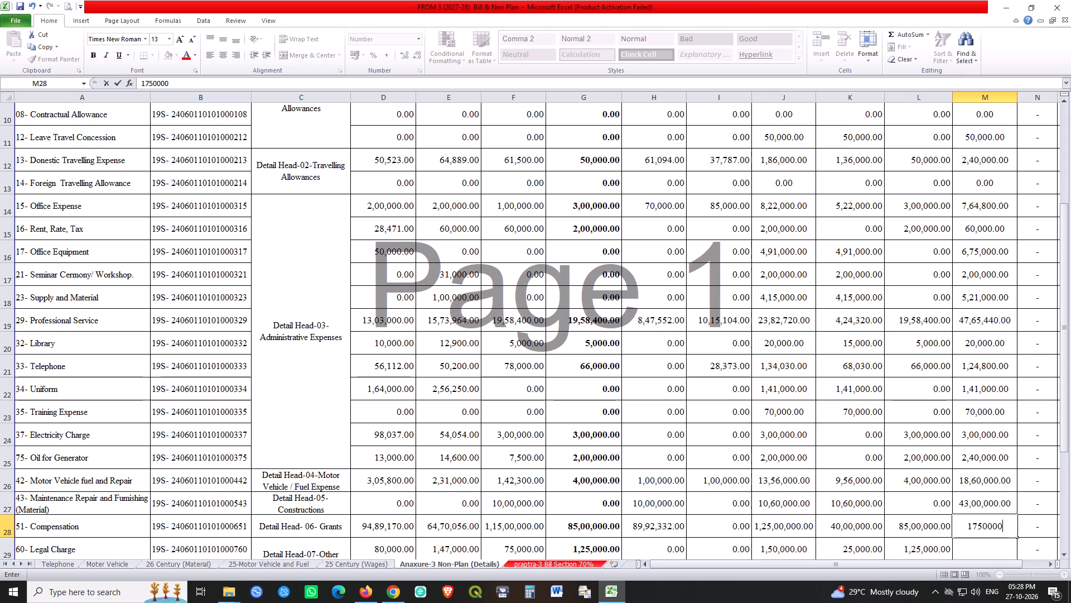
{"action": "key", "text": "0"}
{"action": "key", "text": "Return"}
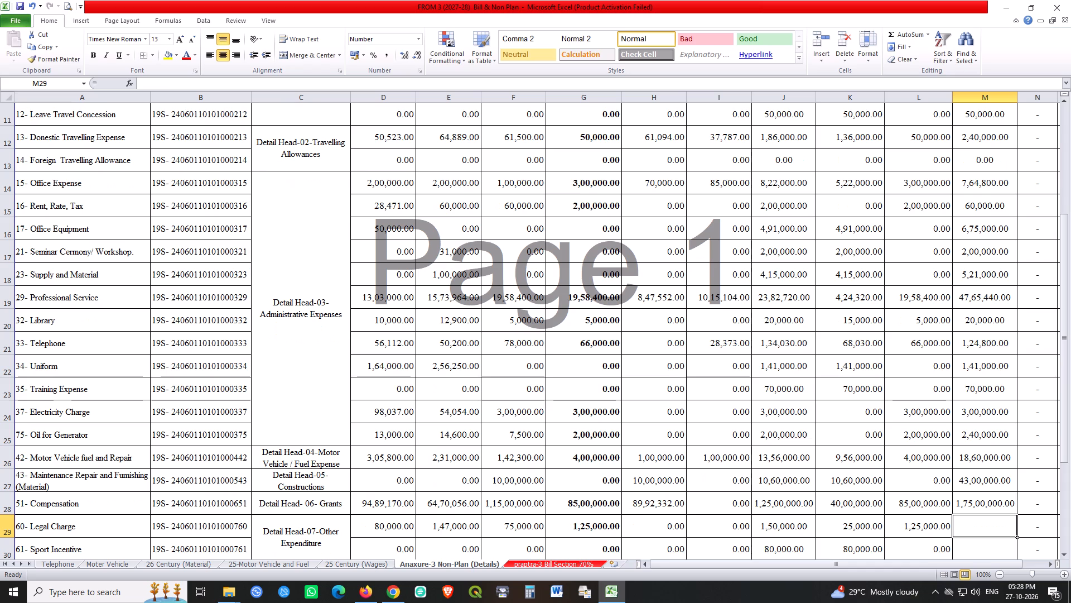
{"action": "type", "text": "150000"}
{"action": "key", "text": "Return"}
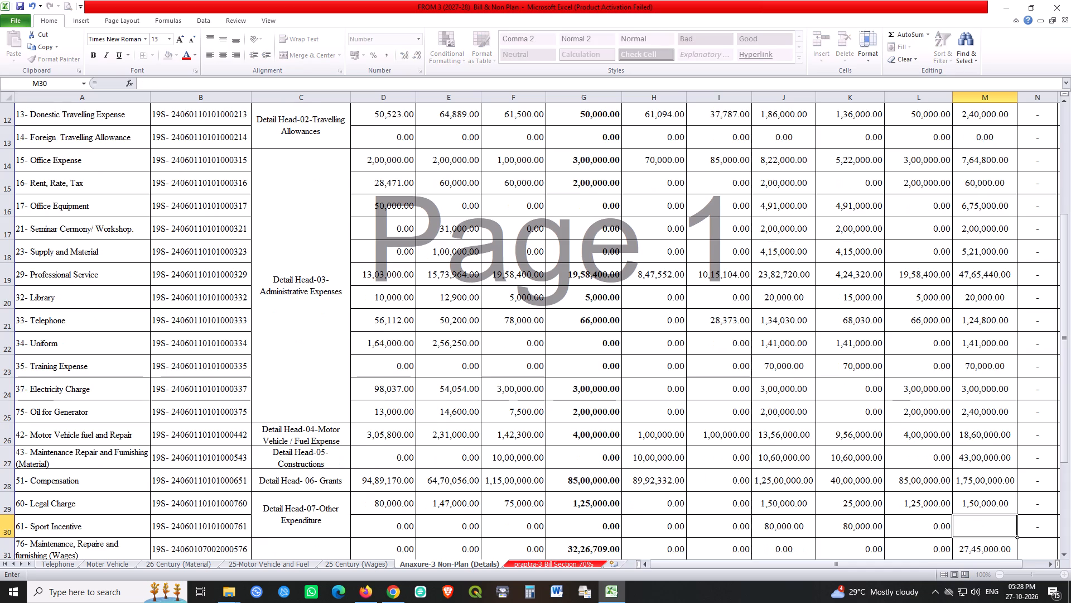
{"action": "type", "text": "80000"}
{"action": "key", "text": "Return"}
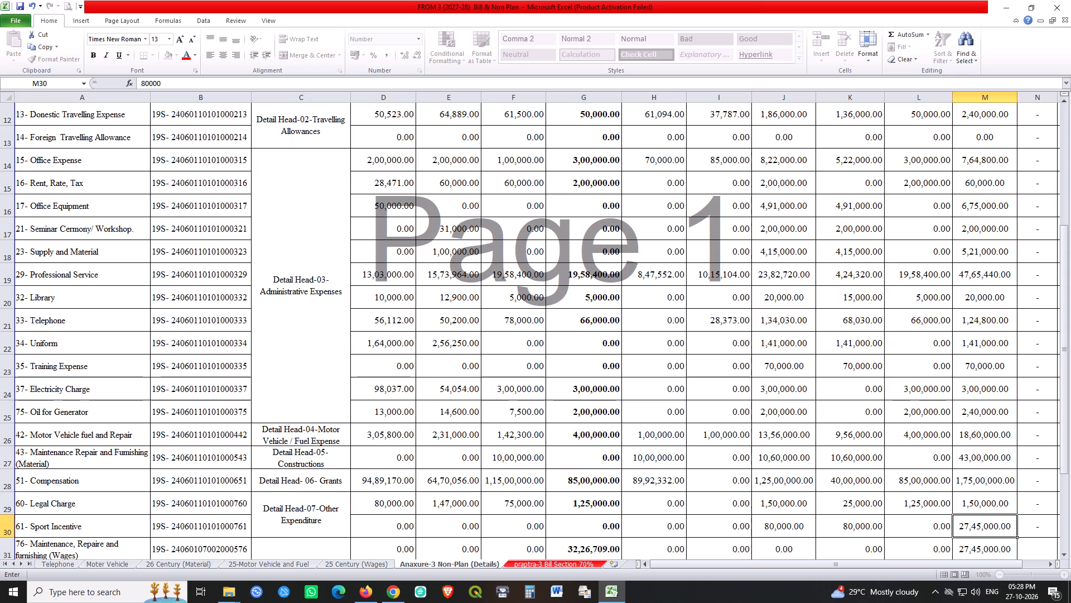
Set the column 13 amount for head 43 Maintenance, Repair and furnishing (Material) in row 32 to 6405000.
{"action": "scroll", "coordinate": [611, 505], "scroll_direction": "down", "scroll_amount": 1}
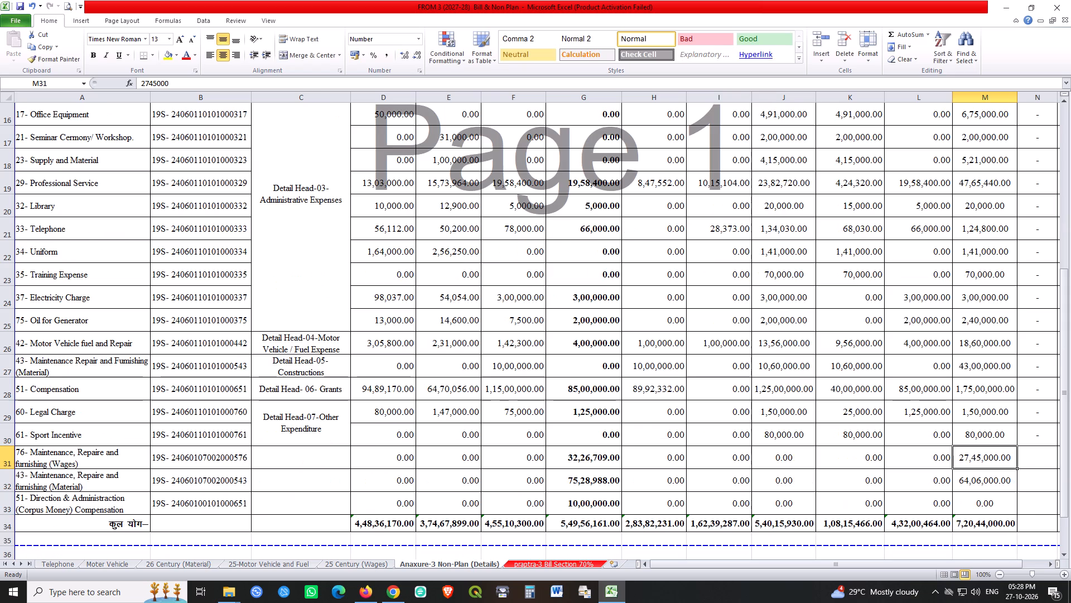
{"action": "left_click", "coordinate": [597, 480]}
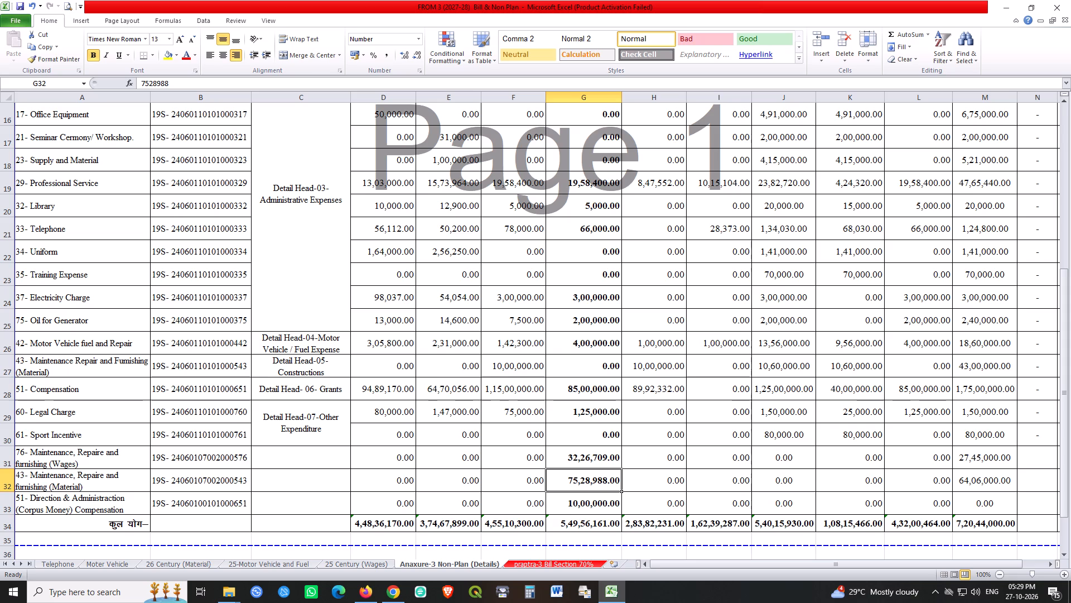
{"action": "double_click", "coordinate": [980, 484]}
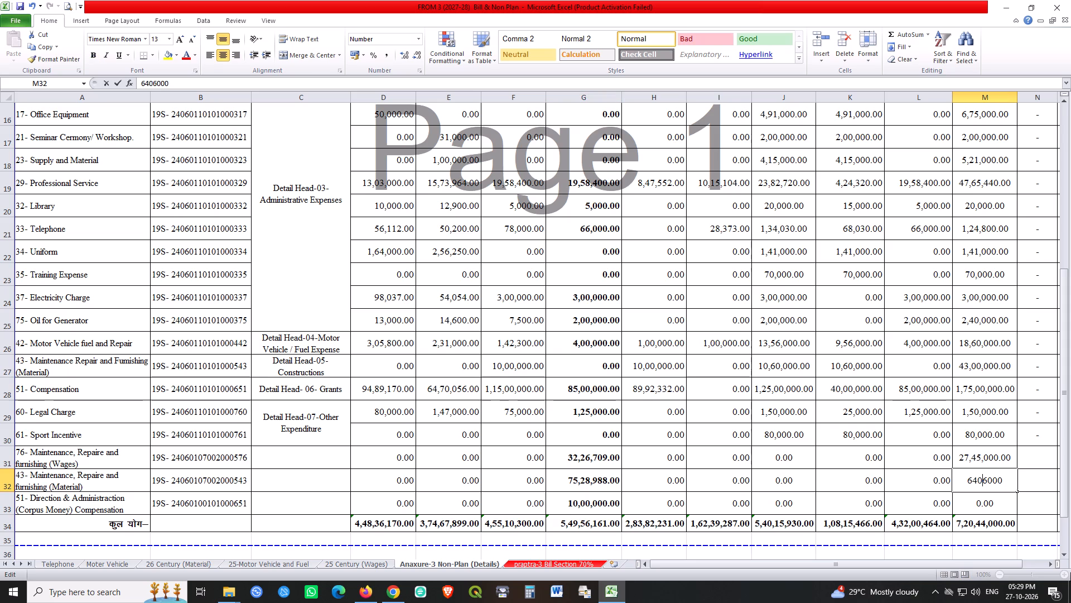
{"action": "key", "text": "Delete"}
{"action": "key", "text": "5"}
{"action": "key", "text": "Return"}
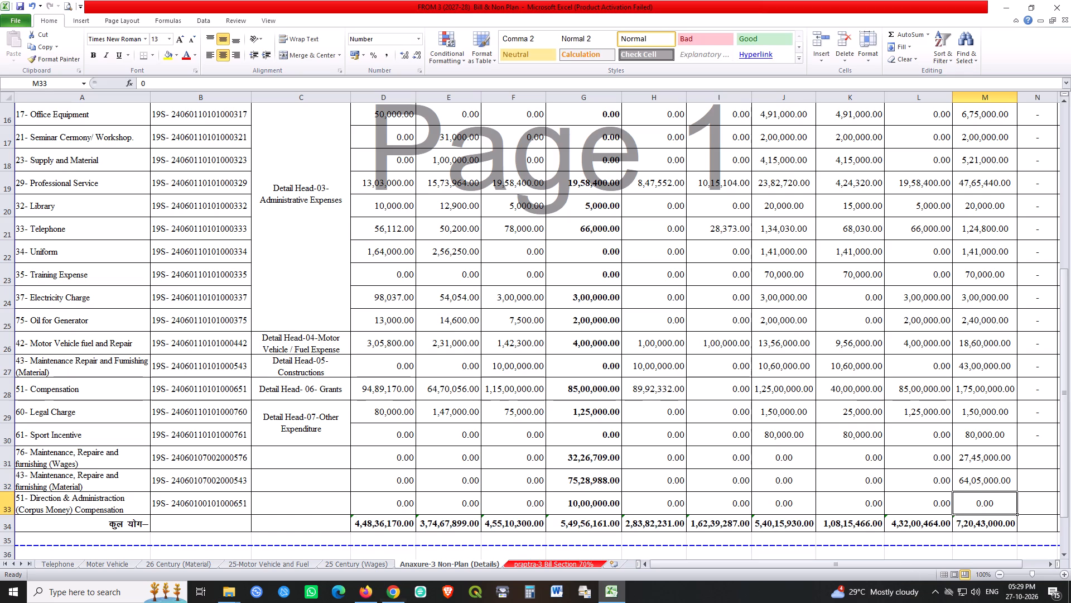
Save the workbook.
{"action": "left_click", "coordinate": [596, 511]}
{"action": "left_click", "coordinate": [976, 507]}
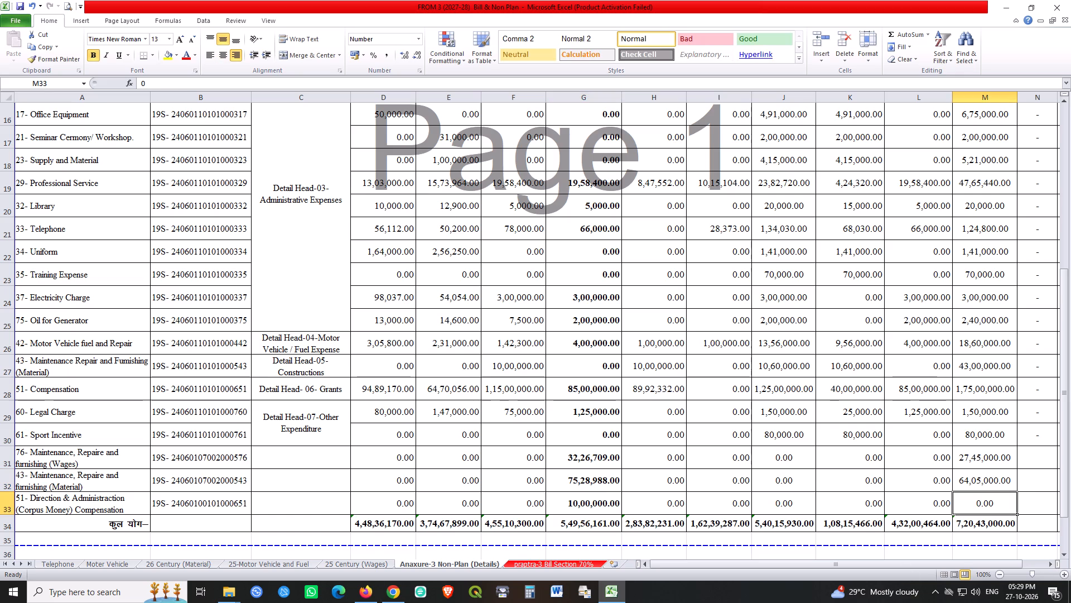
{"action": "key", "text": "ctrl+s"}
{"action": "key", "text": "ctrl+s"}
{"action": "key", "text": "ctrl+s"}
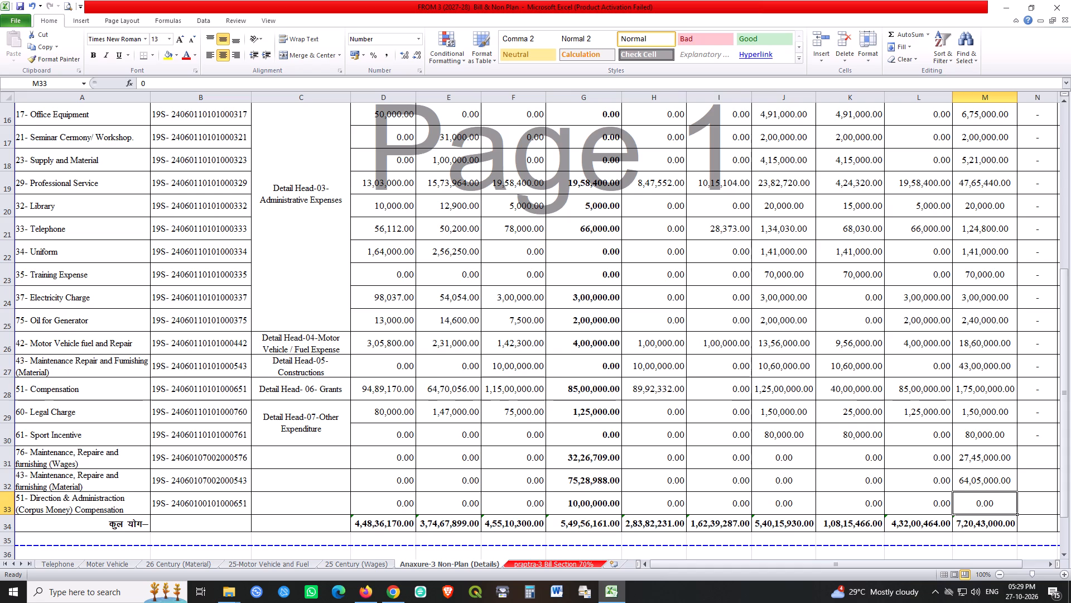
Reduce the height of rows 8 to 26, from Salary through Motor Vehicle fuel and Repair, to 27.00.
{"action": "scroll", "coordinate": [801, 334], "scroll_direction": "down", "scroll_amount": 2}
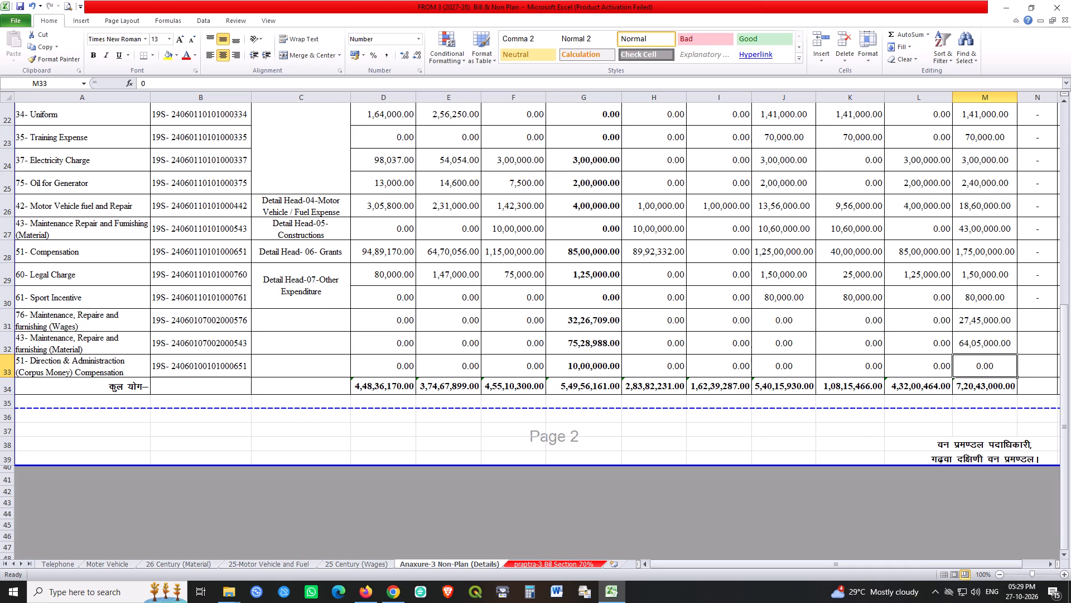
{"action": "scroll", "coordinate": [379, 416], "scroll_direction": "up", "scroll_amount": 7}
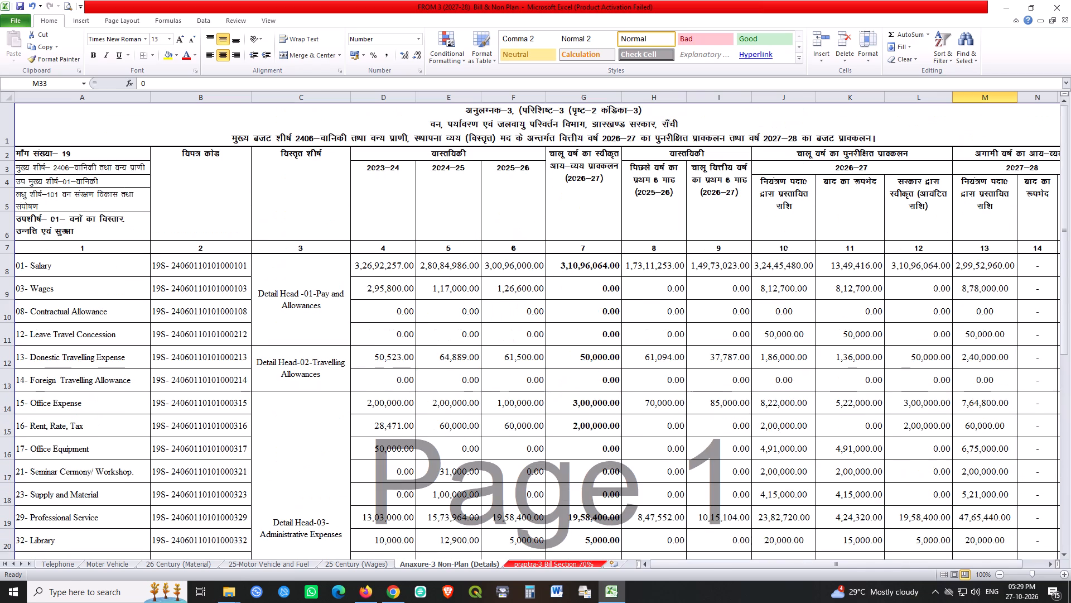
{"action": "left_click_drag", "start_coordinate": [4, 264], "coordinate": [1, 414]}
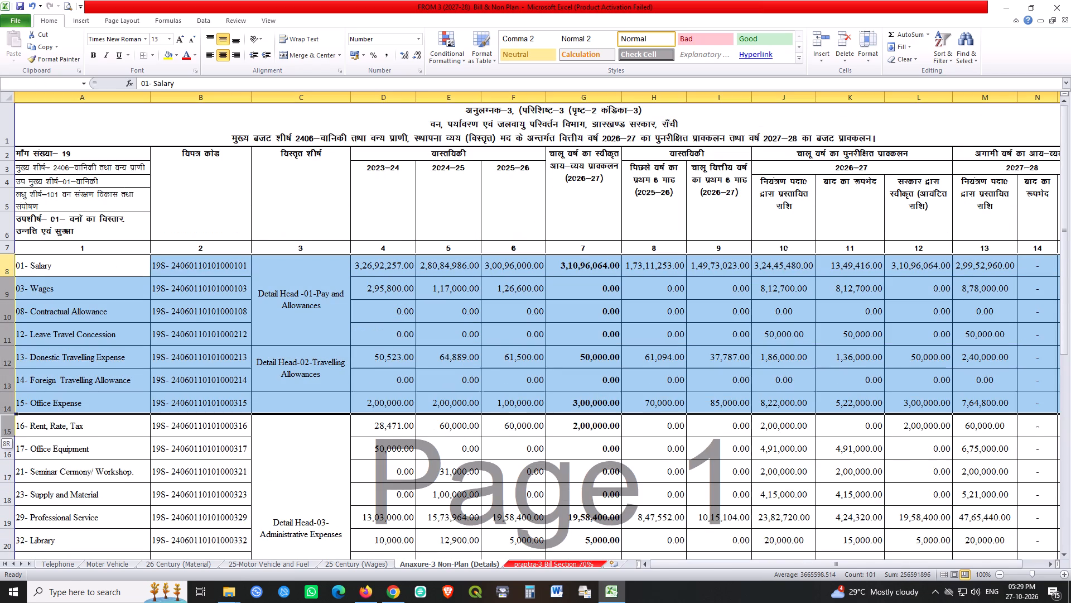
{"action": "left_click_drag", "start_coordinate": [1, 414], "coordinate": [0, 575]}
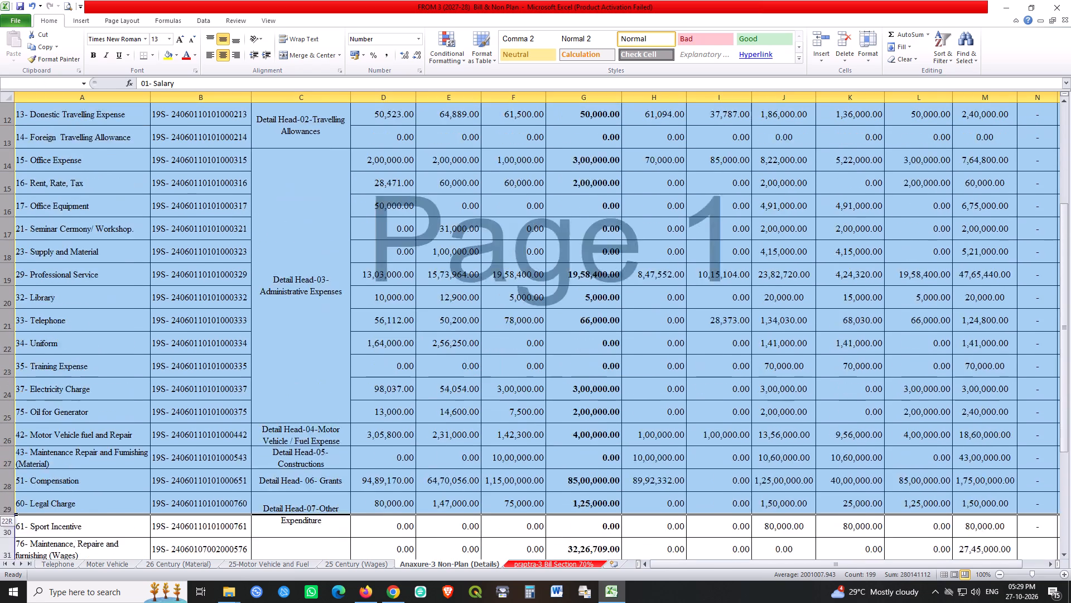
{"action": "left_click_drag", "start_coordinate": [0, 575], "coordinate": [9, 459]}
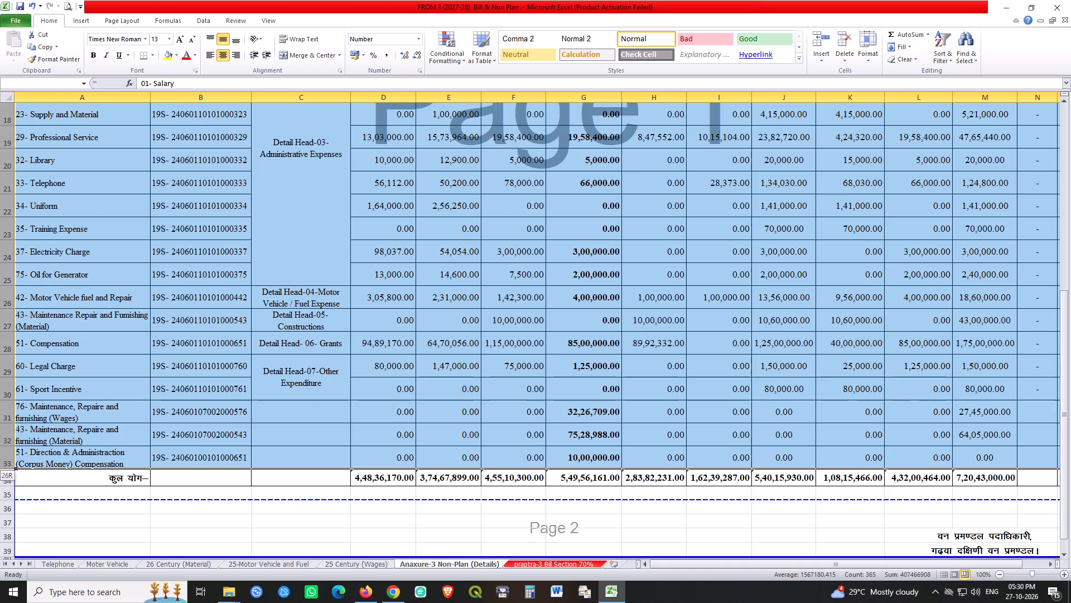
{"action": "left_click_drag", "start_coordinate": [9, 459], "coordinate": [38, 285]}
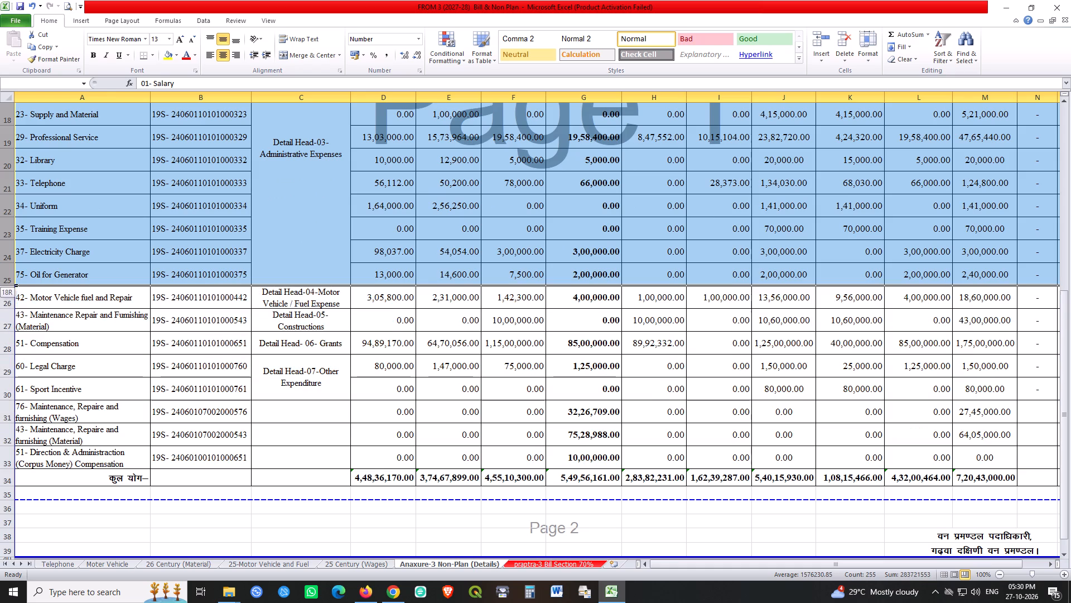
{"action": "left_click_drag", "start_coordinate": [38, 285], "coordinate": [38, 296]}
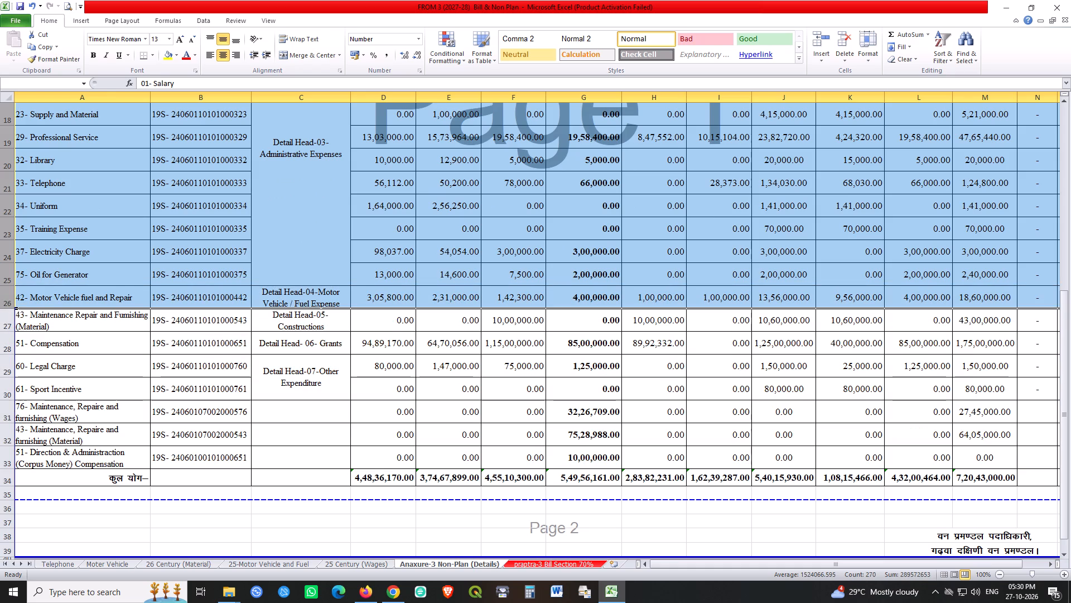
{"action": "left_click", "coordinate": [10, 193]}
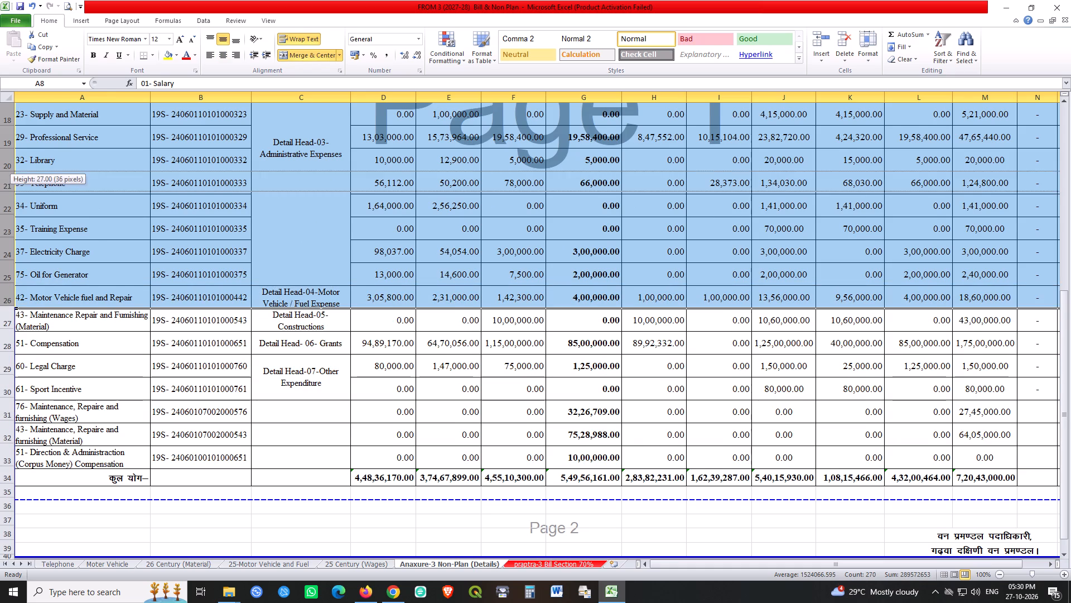
{"action": "left_click", "coordinate": [860, 406]}
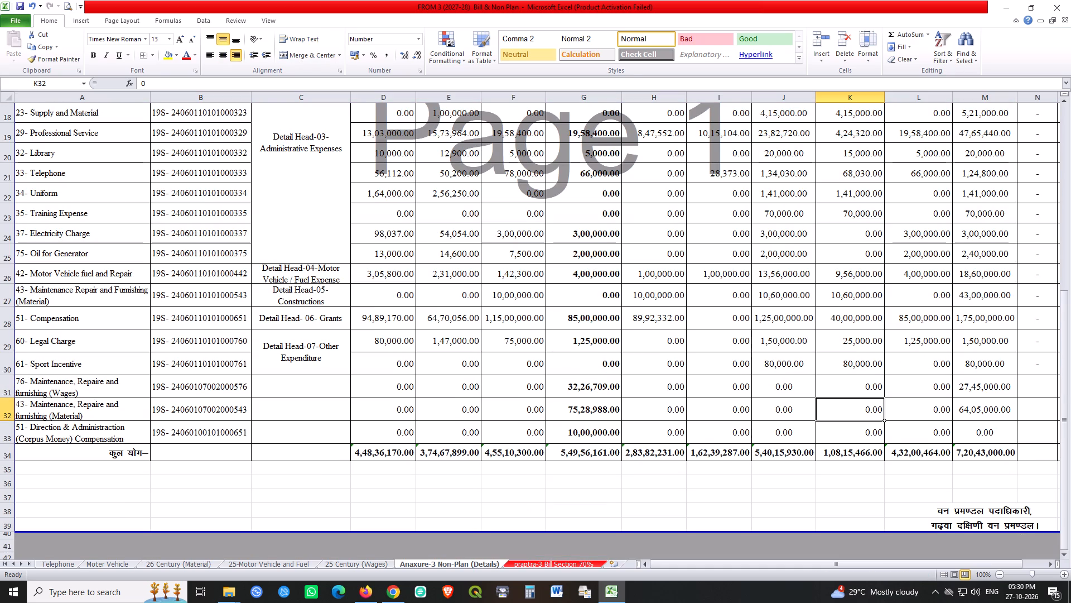
Save the workbook with the new row heights and check the sheet's page layout in the print preview.
{"action": "key", "text": "ctrl+s"}
{"action": "key", "text": "ctrl+s"}
{"action": "key", "text": "ctrl+s"}
{"action": "key", "text": "ctrl+F2"}
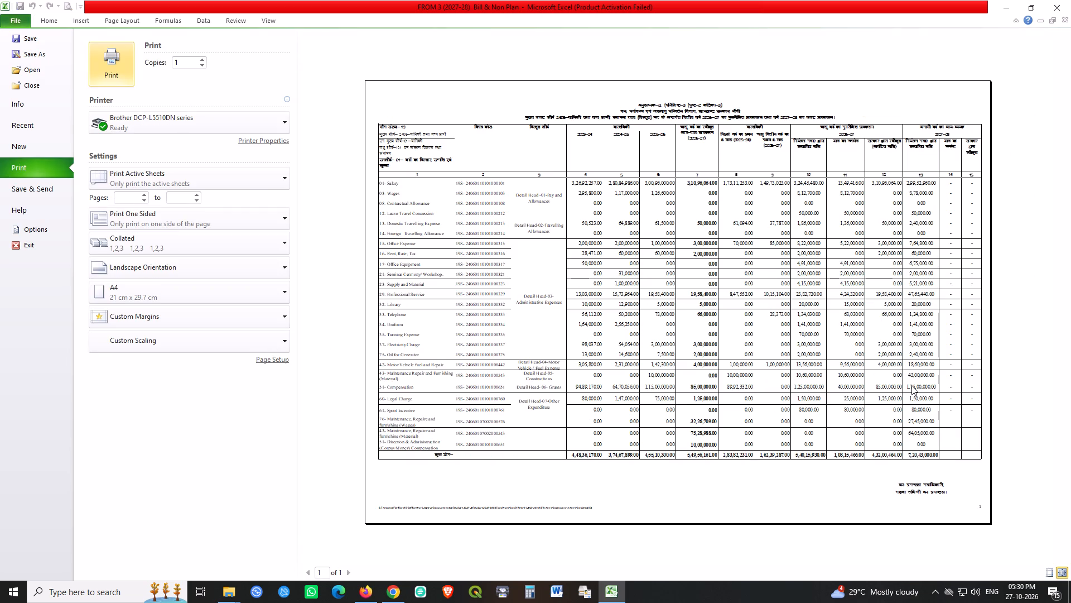
{"action": "scroll", "coordinate": [895, 392], "scroll_direction": "down", "scroll_amount": 20}
{"action": "scroll", "coordinate": [895, 392], "scroll_direction": "down", "scroll_amount": 6}
{"action": "key", "text": "Escape"}
{"action": "scroll", "coordinate": [857, 385], "scroll_direction": "up", "scroll_amount": 13}
{"action": "key", "text": "ctrl+s"}
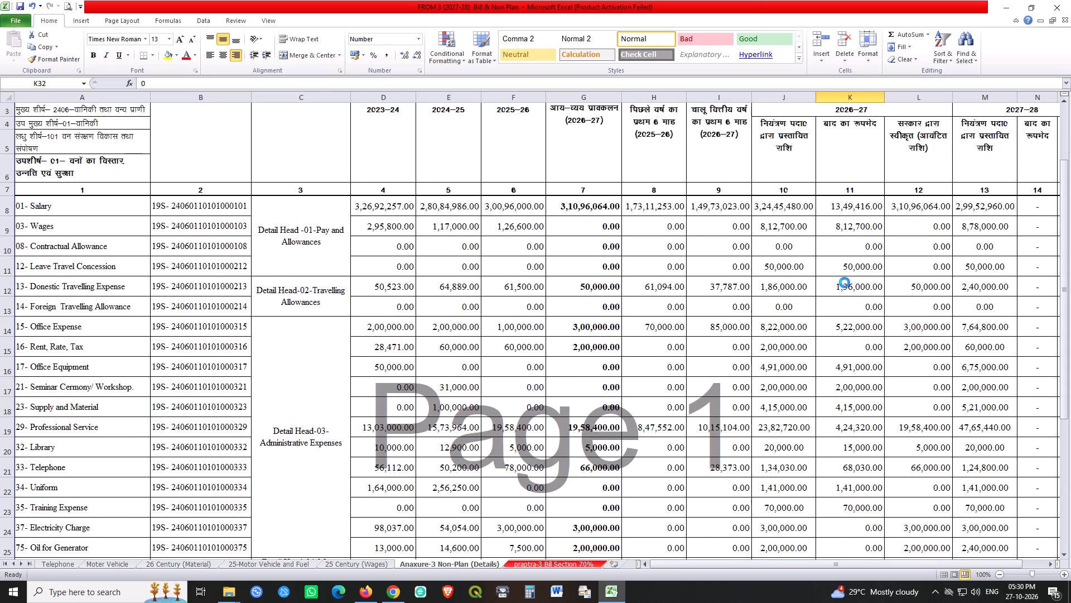
{"action": "key", "text": "ctrl+s"}
{"action": "key", "text": "ctrl+s"}
Examine the print preview and the figures of all expense heads from Salary down to the total row.
{"action": "key", "text": "ctrl+F2"}
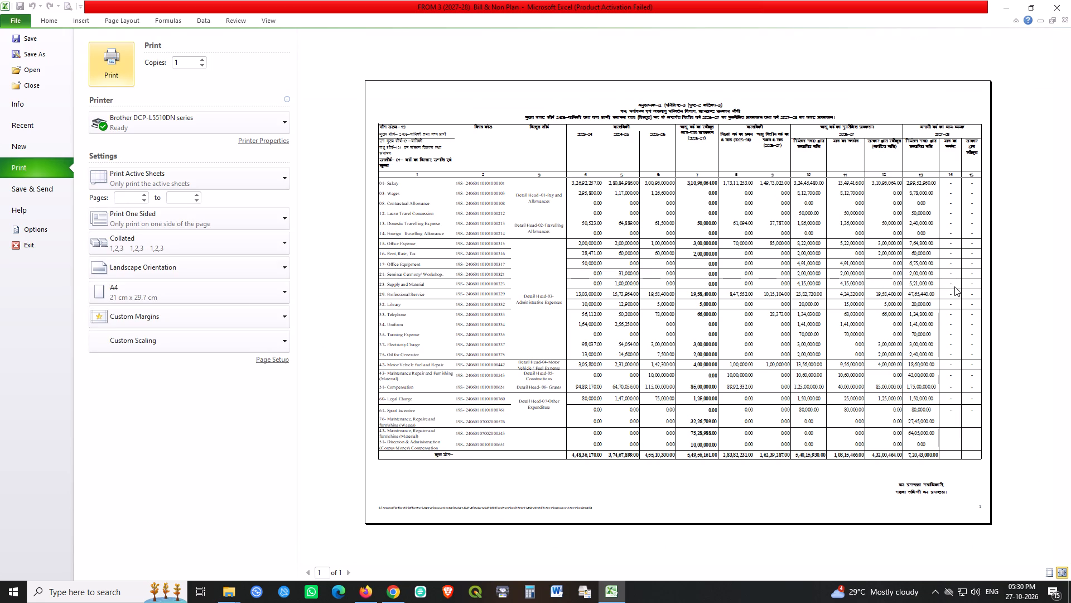
{"action": "key", "text": "Escape"}
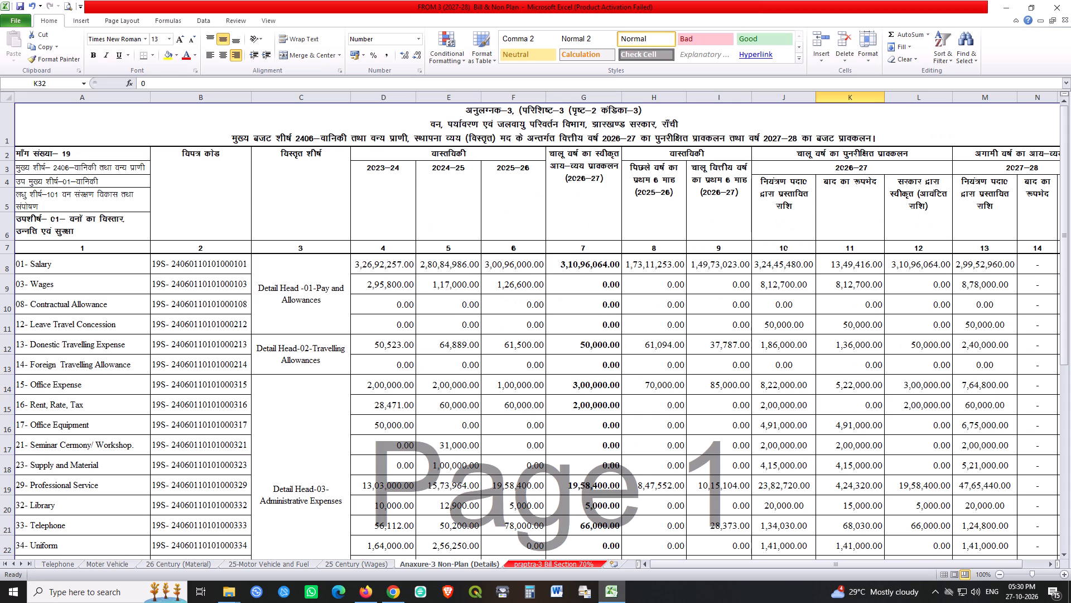
{"action": "left_click", "coordinate": [916, 265]}
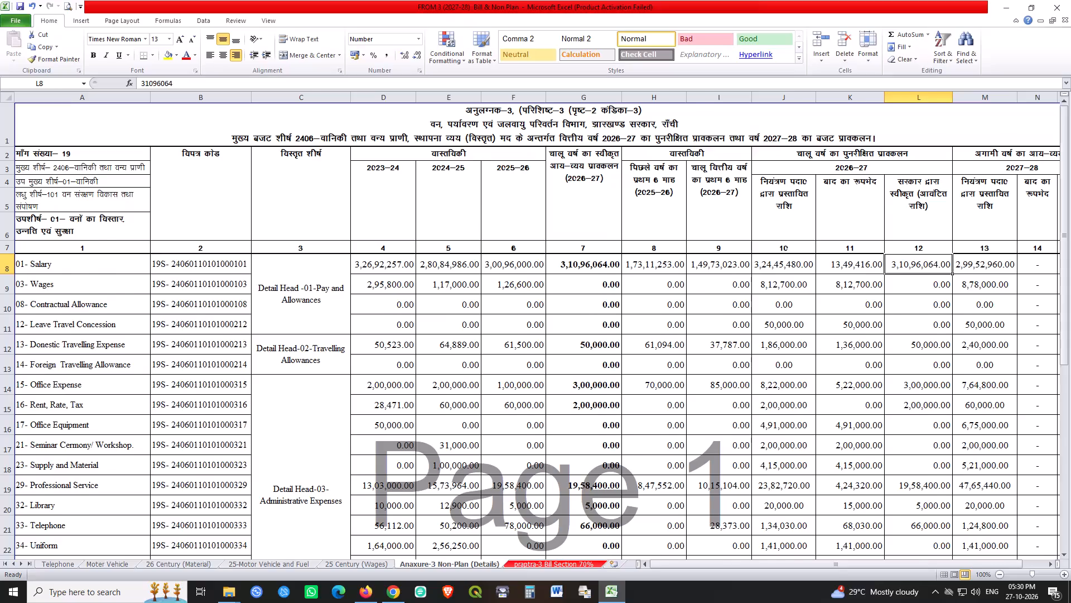
{"action": "scroll", "coordinate": [577, 269], "scroll_direction": "down", "scroll_amount": 3}
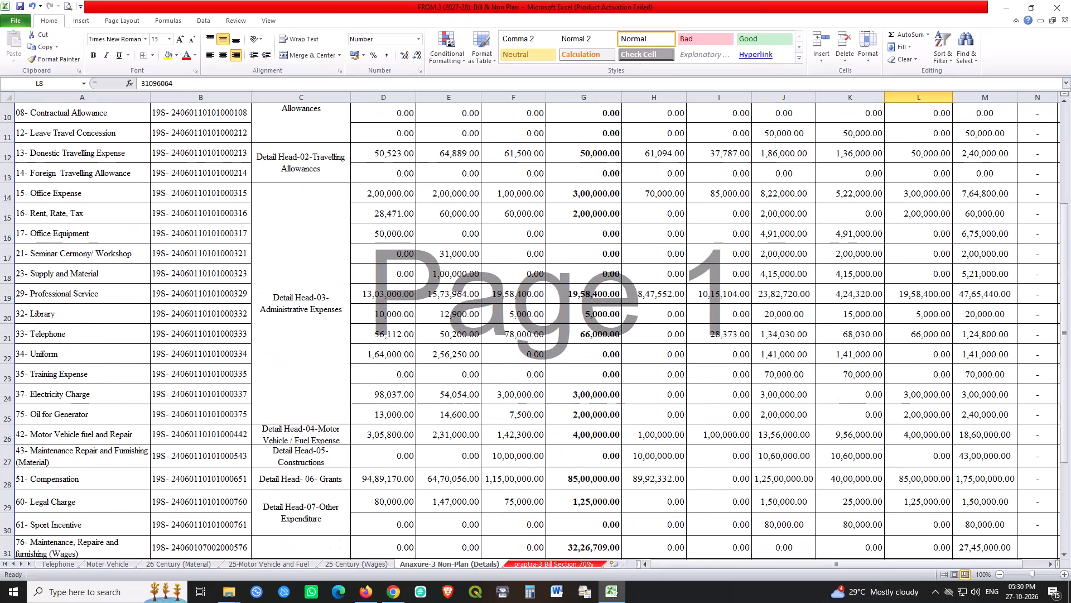
{"action": "scroll", "coordinate": [577, 269], "scroll_direction": "down", "scroll_amount": 2}
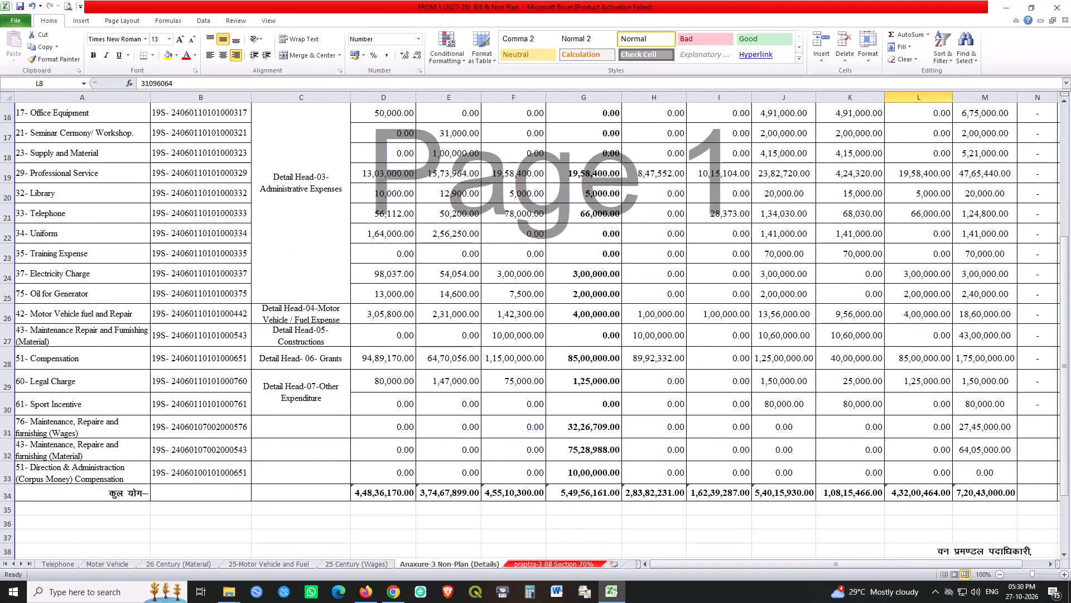
{"action": "scroll", "coordinate": [647, 281], "scroll_direction": "up", "scroll_amount": 5}
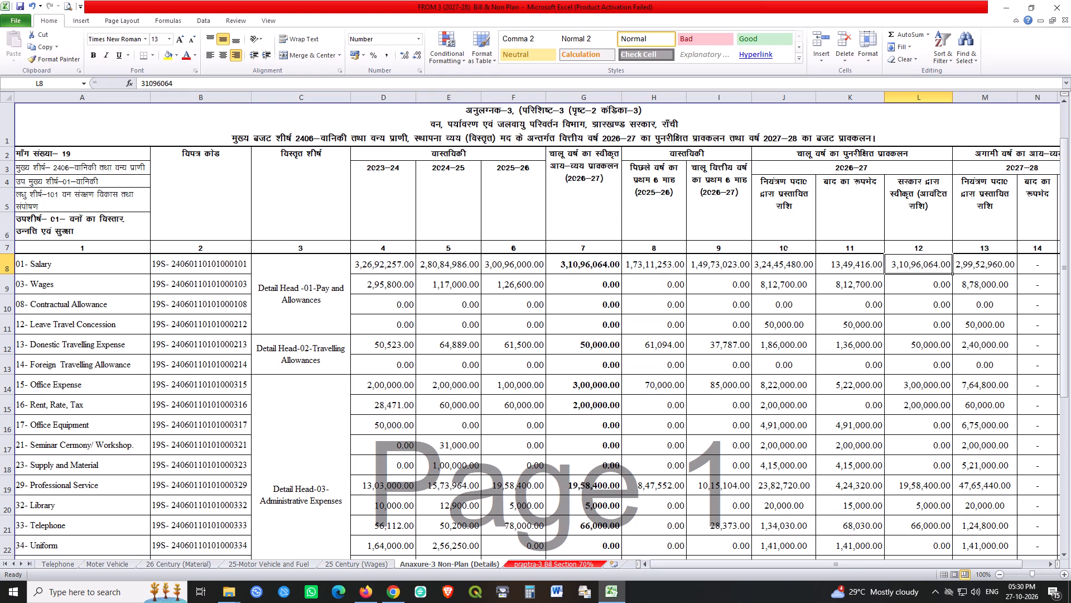
Save the workbook and print one copy of the Anaxure-3 Non-Plan (Details) sheet.
{"action": "key", "text": "ctrl+s"}
{"action": "key", "text": "ctrl+s"}
{"action": "key", "text": "ctrl+F2"}
{"action": "scroll", "coordinate": [750, 271], "scroll_direction": "down", "scroll_amount": 5}
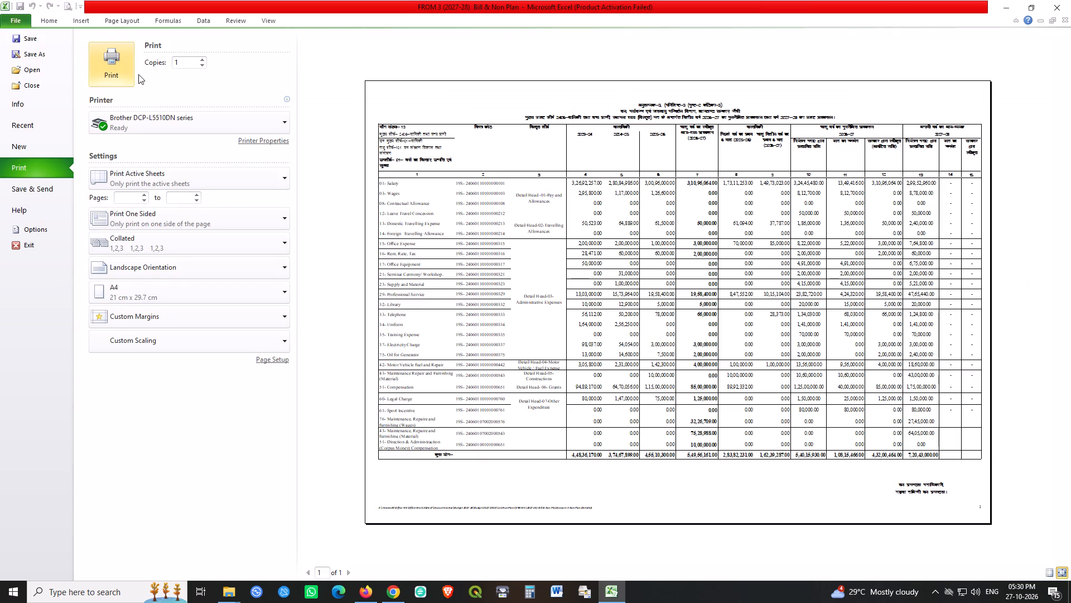
{"action": "left_click", "coordinate": [120, 66]}
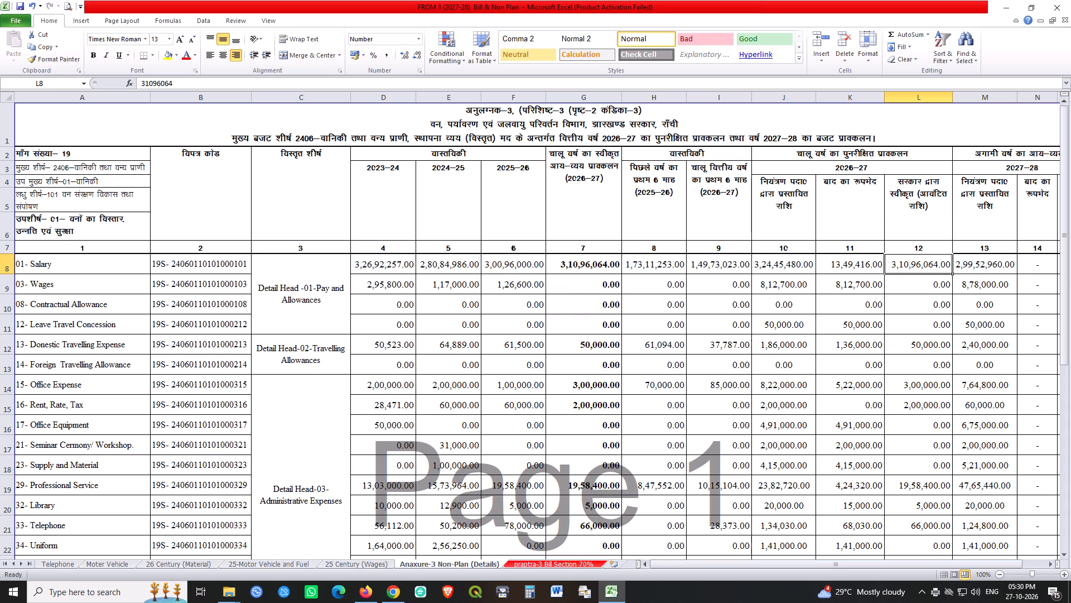
Save the workbook after printing.
{"action": "key", "text": "ctrl+s"}
{"action": "key", "text": "ctrl+s"}
{"action": "key", "text": "ctrl+s"}
{"action": "key", "text": "ctrl+s"}
{"action": "key", "text": "ctrl+s"}
{"action": "key", "text": "ctrl+s"}
{"action": "key", "text": "ctrl+s"}
{"action": "key", "text": "ctrl+s"}
{"action": "key", "text": "ctrl+s"}
{"action": "triple_click", "coordinate": [22, 3]}
{"action": "left_click", "coordinate": [22, 3]}
{"action": "left_click", "coordinate": [98, 563]}
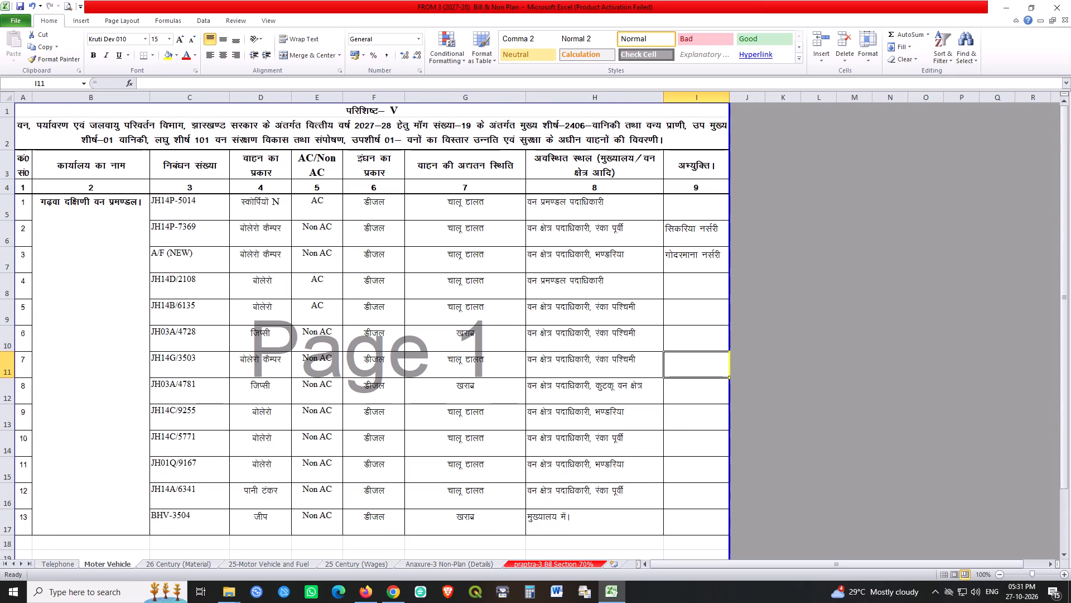
{"action": "left_click", "coordinate": [194, 256]}
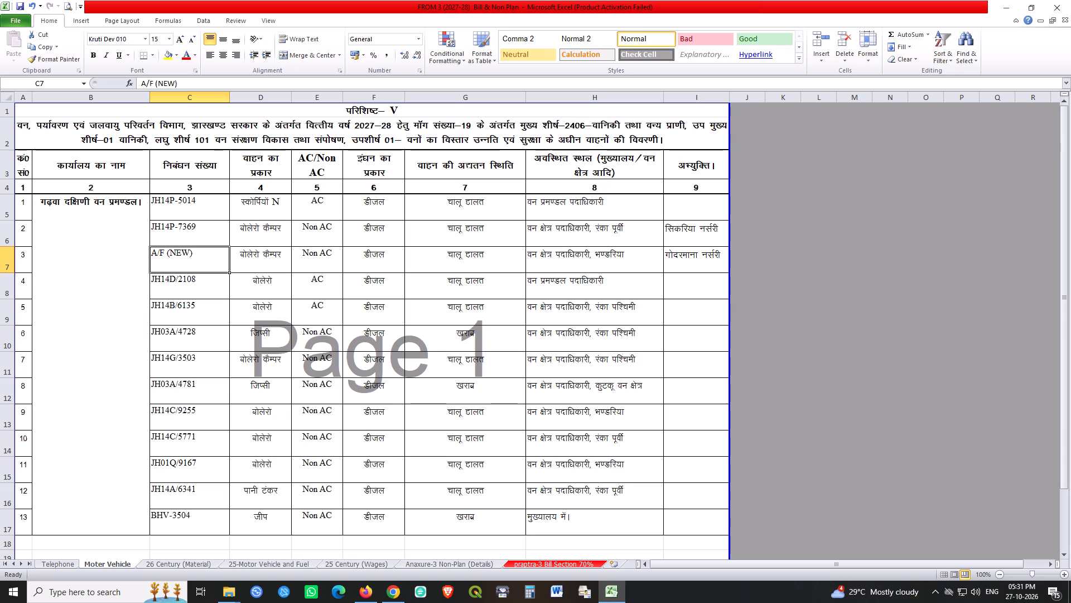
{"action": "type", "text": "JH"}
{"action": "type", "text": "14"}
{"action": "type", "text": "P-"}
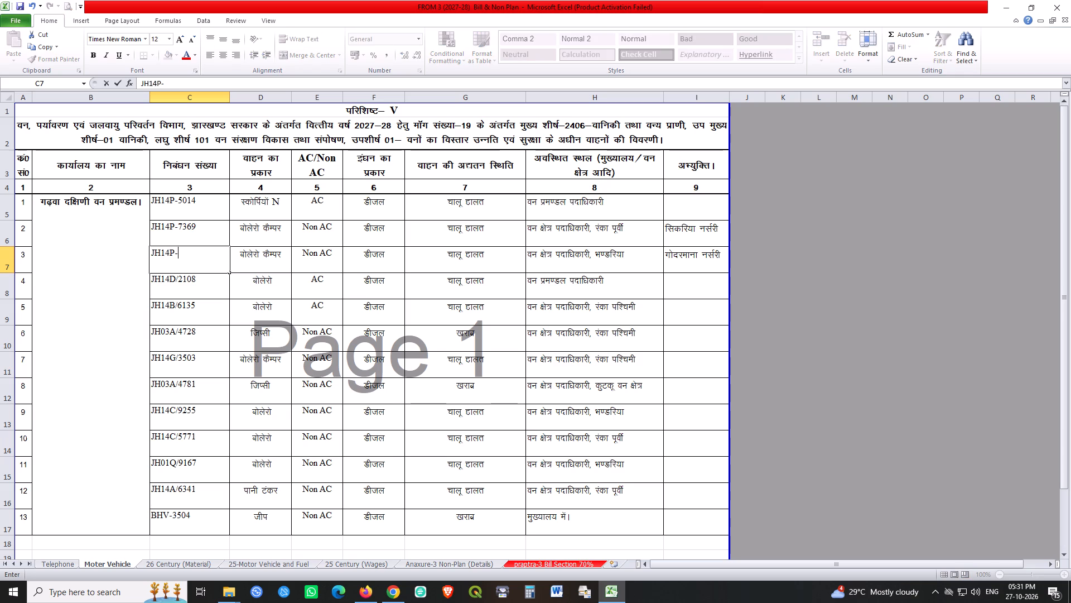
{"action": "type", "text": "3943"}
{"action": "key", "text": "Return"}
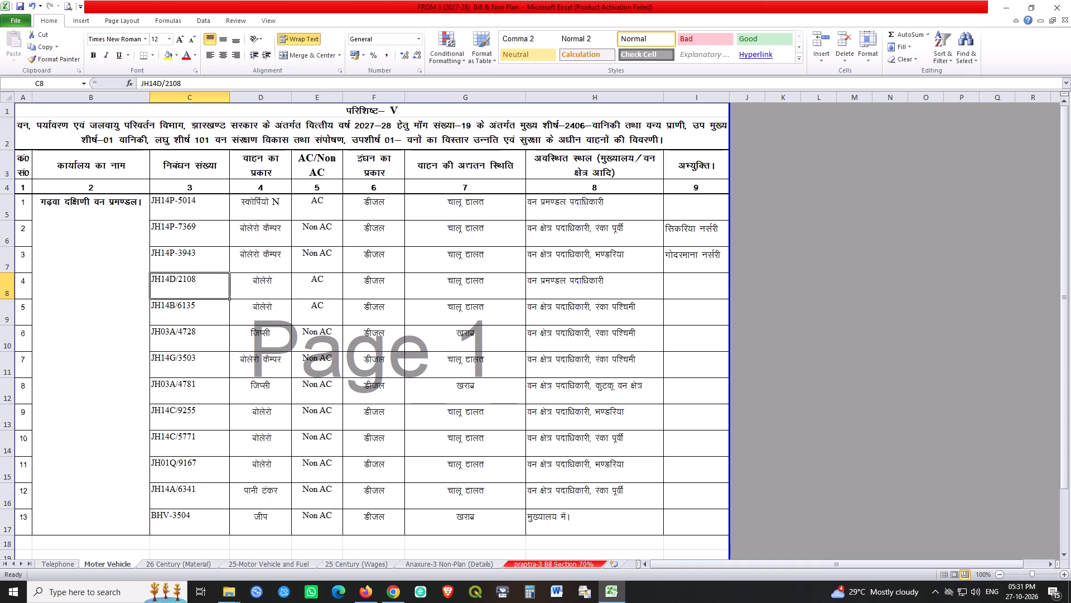
{"action": "double_click", "coordinate": [179, 280]}
{"action": "key", "text": "shift+Left"}
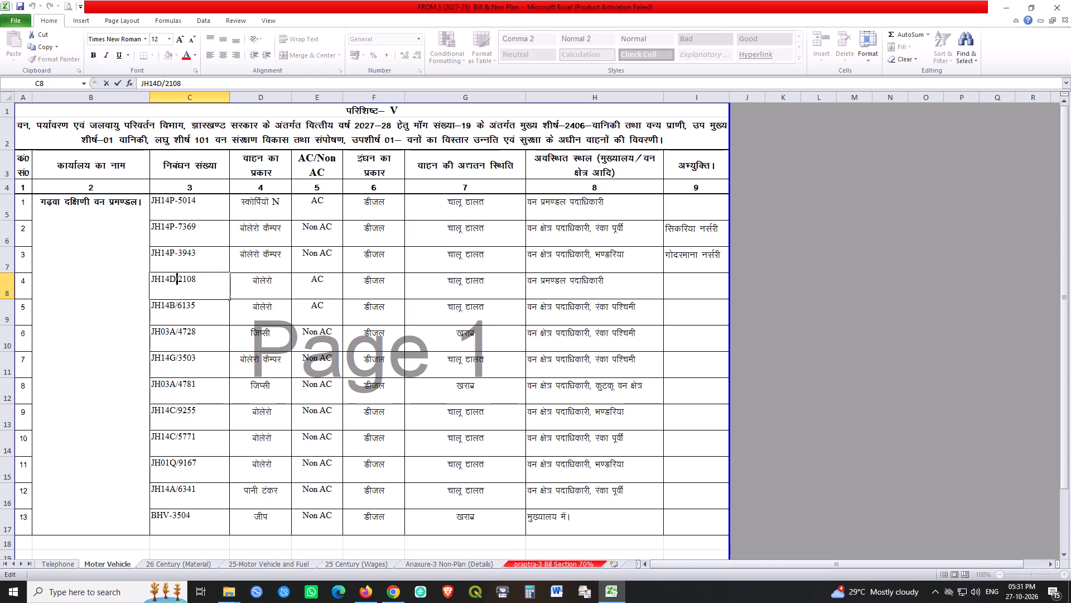
{"action": "key", "text": "minus"}
{"action": "key", "text": "Return"}
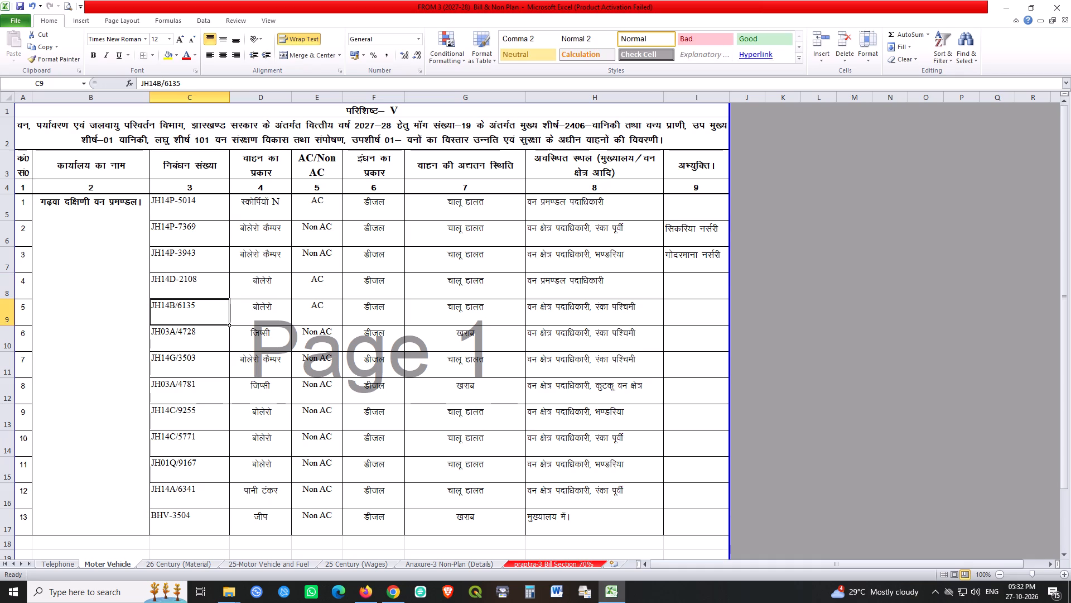
{"action": "double_click", "coordinate": [177, 309]}
{"action": "key", "text": "shift+Left"}
{"action": "key", "text": "minus"}
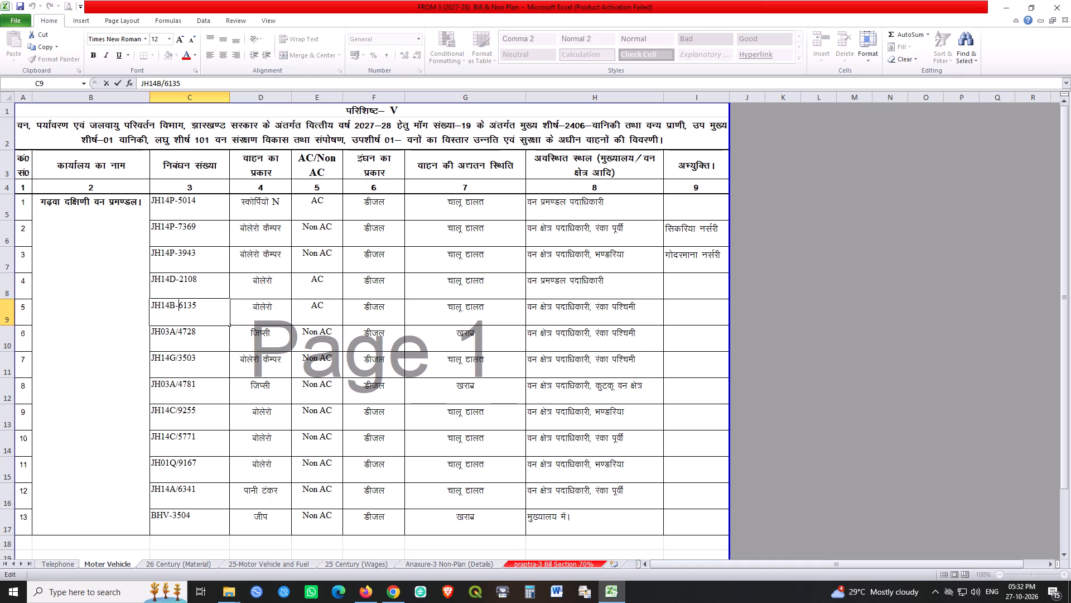
{"action": "key", "text": "Return"}
{"action": "double_click", "coordinate": [171, 332]}
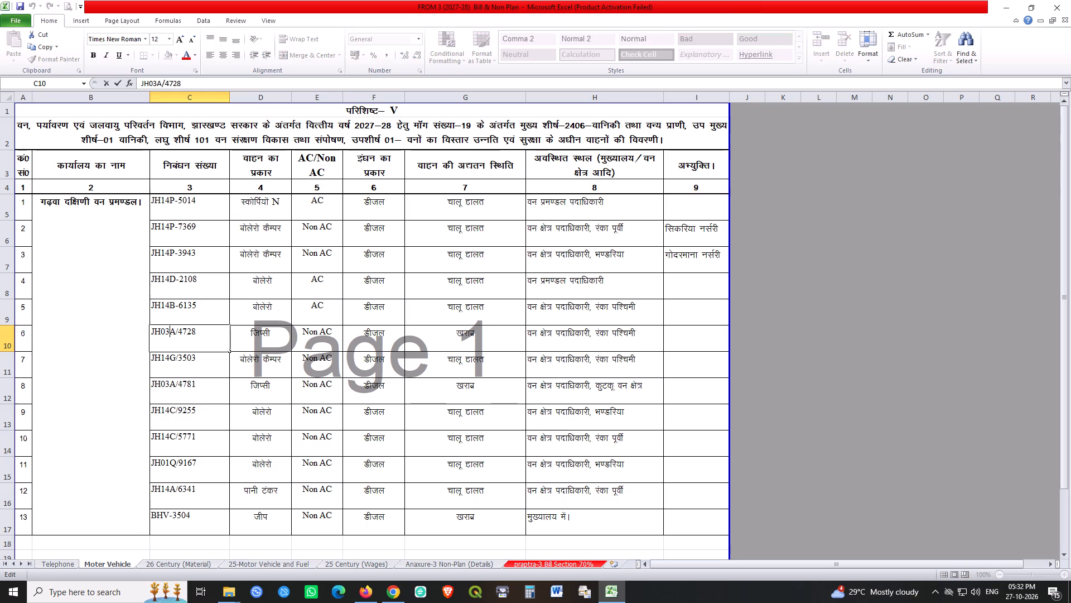
{"action": "key", "text": "Right"}
{"action": "key", "text": "shift+Right"}
{"action": "key", "text": "minus"}
{"action": "key", "text": "Return"}
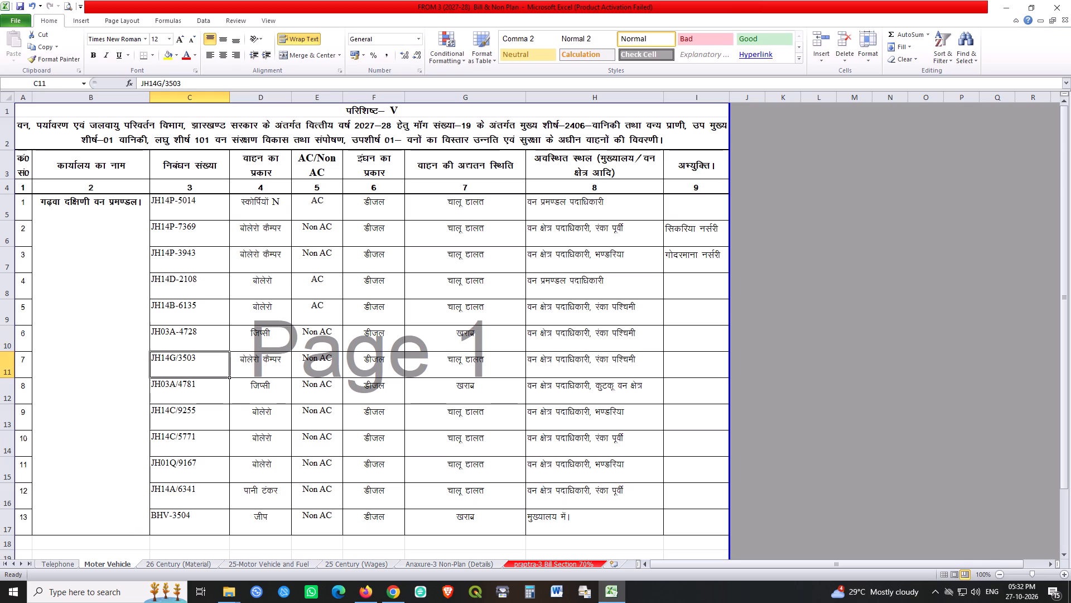
{"action": "double_click", "coordinate": [179, 358]}
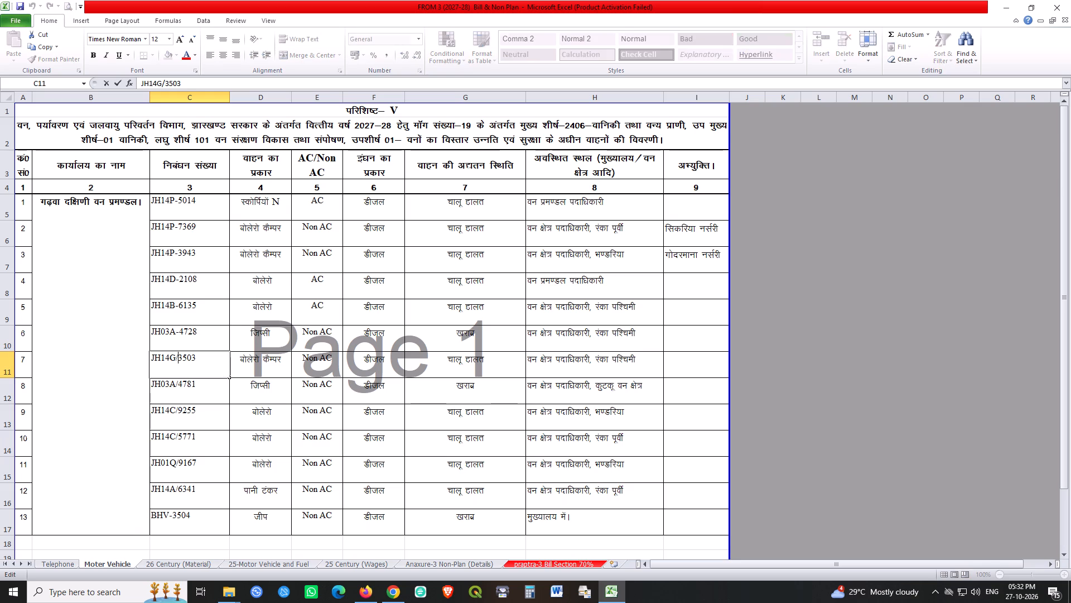
{"action": "key", "text": "shift+Left"}
{"action": "key", "text": "minus"}
{"action": "key", "text": "Return"}
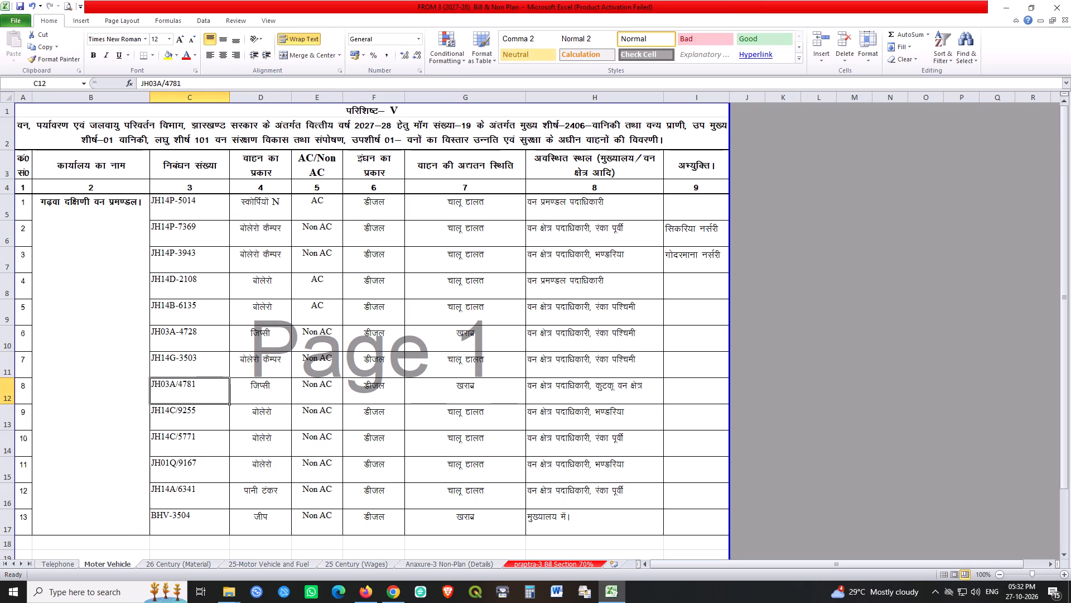
{"action": "double_click", "coordinate": [175, 385]}
{"action": "key", "text": "shift+Right"}
{"action": "key", "text": "minus"}
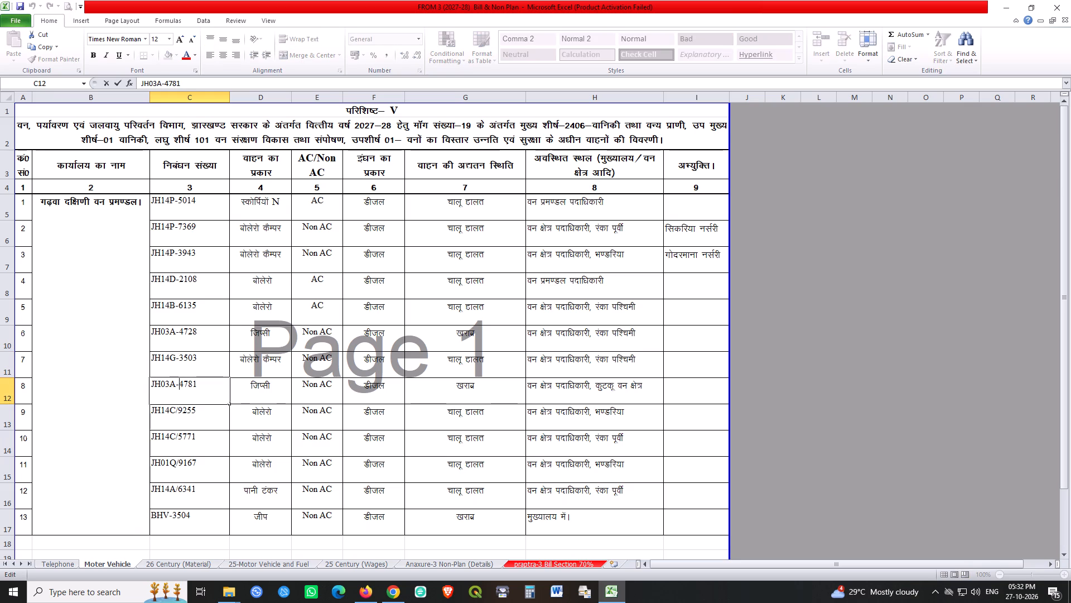
{"action": "key", "text": "Return"}
{"action": "double_click", "coordinate": [176, 412]}
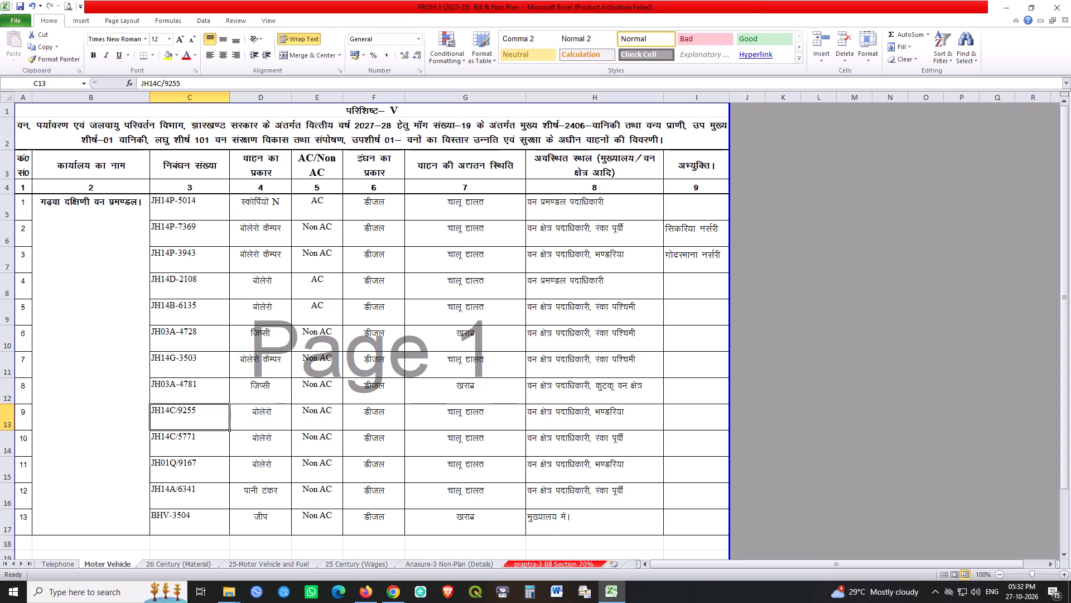
{"action": "key", "text": "shift+Right"}
{"action": "key", "text": "minus"}
{"action": "key", "text": "Return"}
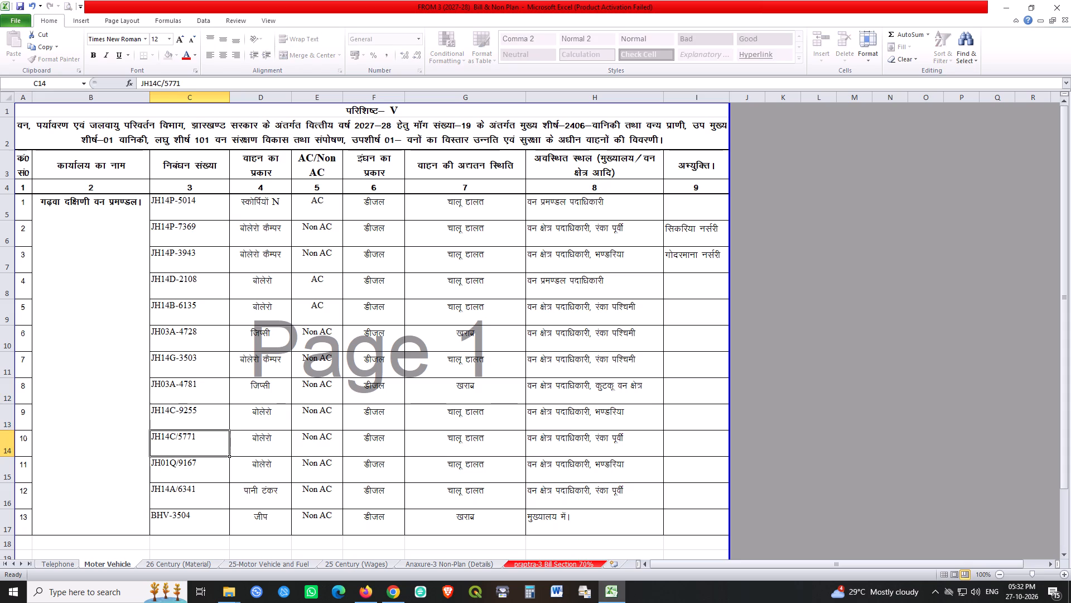
{"action": "double_click", "coordinate": [177, 438]}
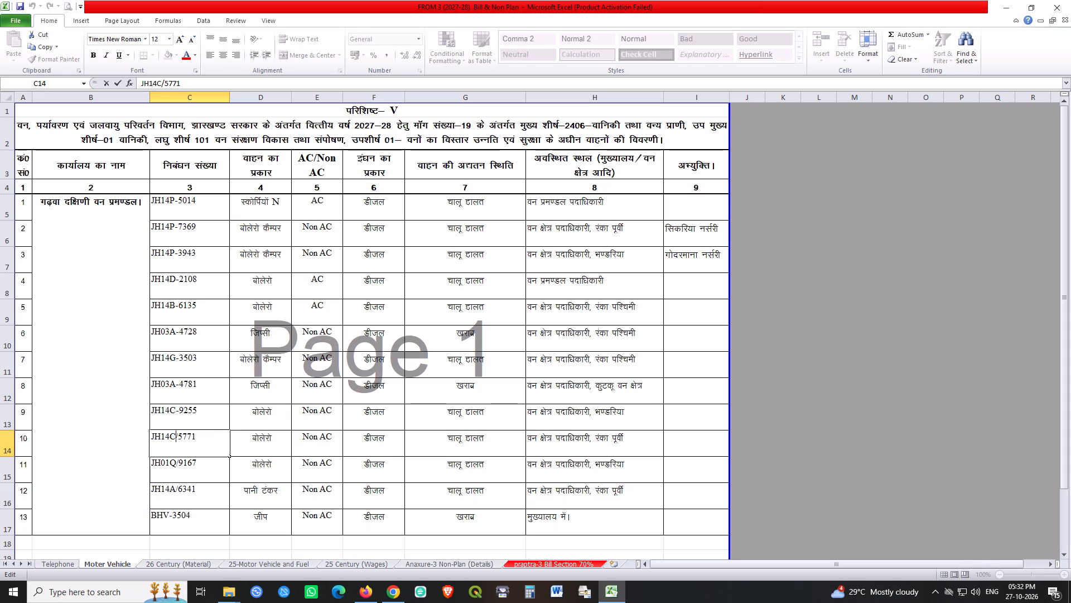
{"action": "key", "text": "shift+Right"}
{"action": "key", "text": "minus"}
{"action": "key", "text": "Return"}
{"action": "double_click", "coordinate": [180, 465]}
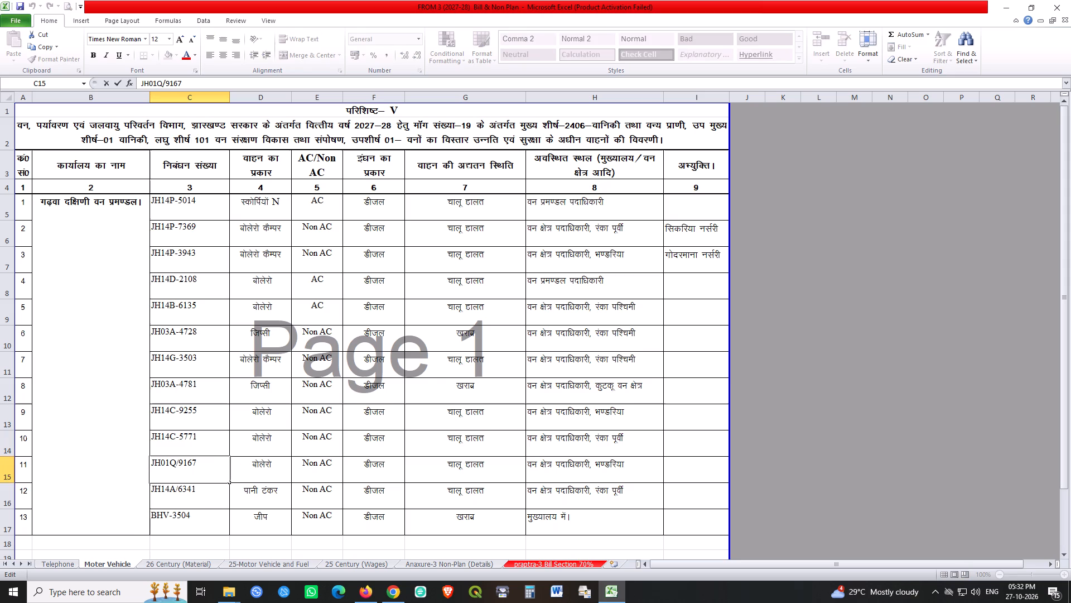
{"action": "key", "text": "shift+Left"}
{"action": "key", "text": "minus"}
{"action": "key", "text": "Return"}
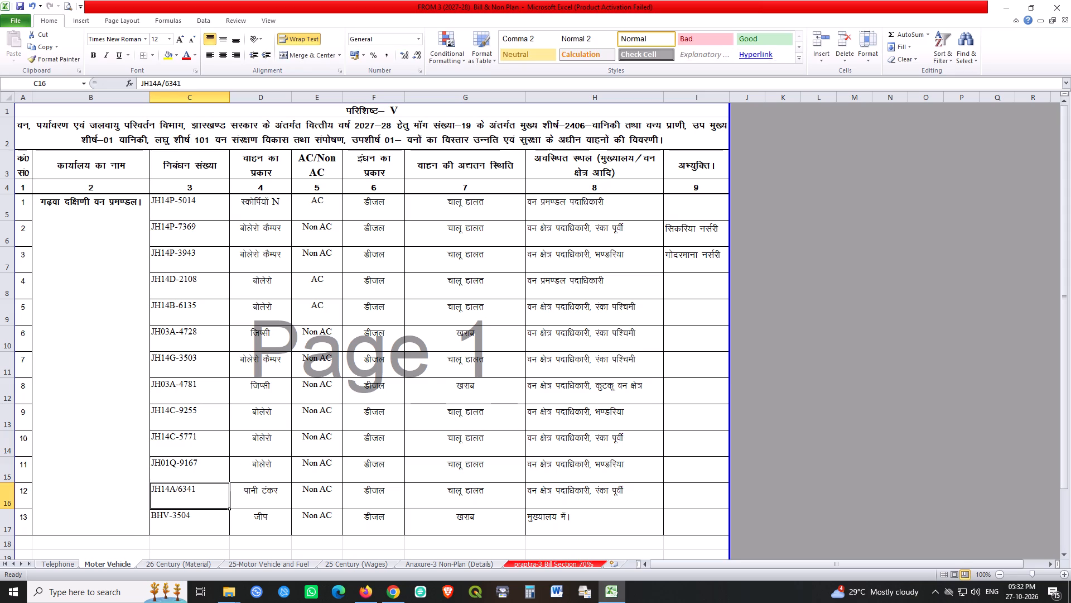
{"action": "key", "text": "F2"}
{"action": "key", "text": "Left"}
{"action": "key", "text": "Left"}
{"action": "key", "text": "Left"}
{"action": "key", "text": "Left"}
{"action": "key", "text": "shift+Left"}
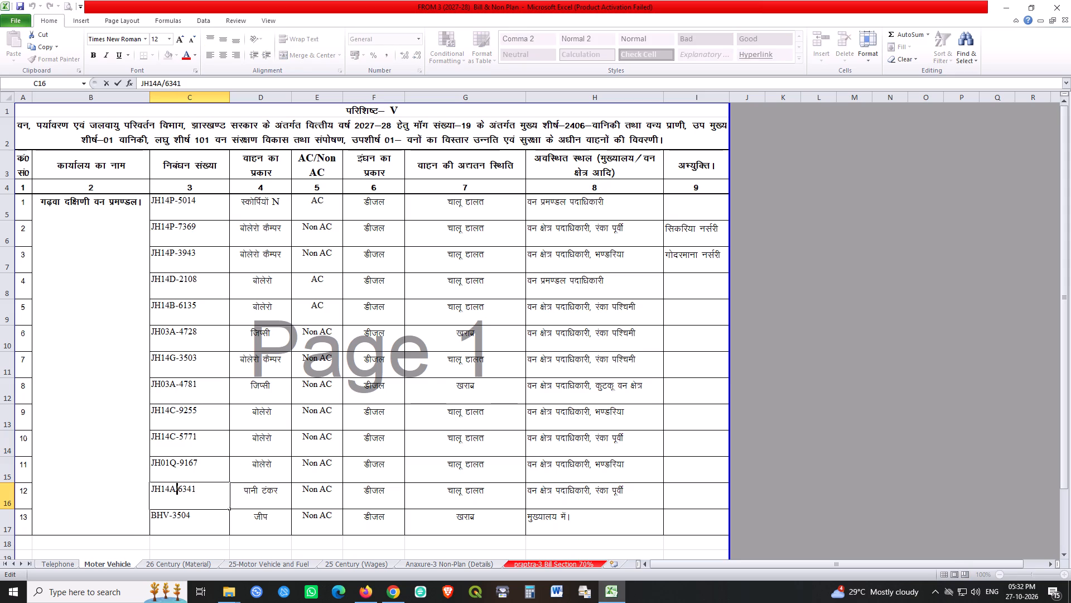
{"action": "key", "text": "minus"}
{"action": "key", "text": "Return"}
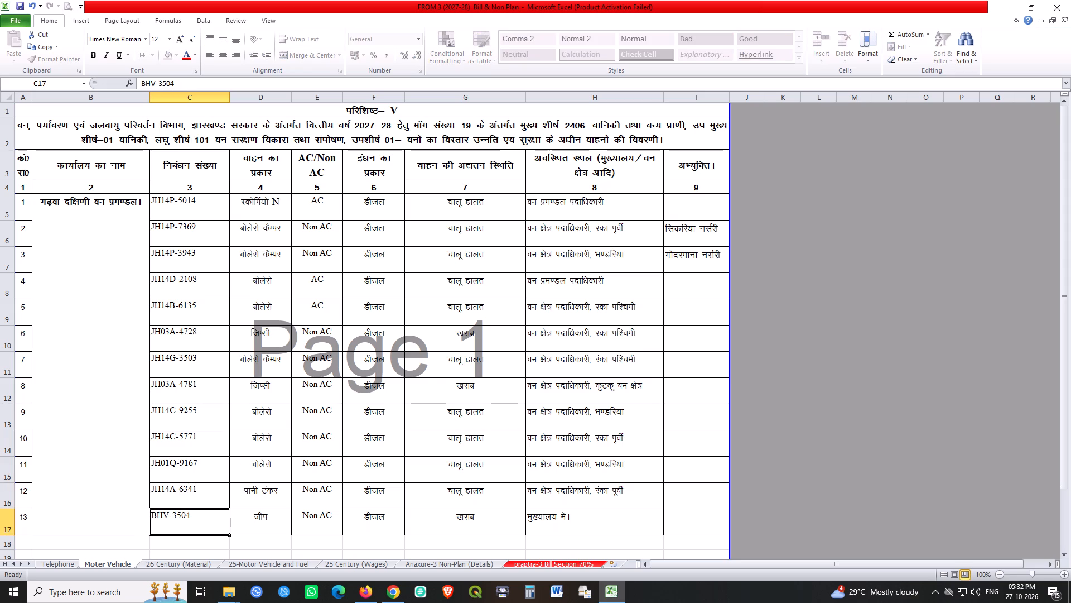
Save the workbook, check the print preview and print one copy of the Moter Vehicle sheet.
{"action": "key", "text": "ctrl+s"}
{"action": "key", "text": "ctrl+s"}
{"action": "key", "text": "ctrl+s"}
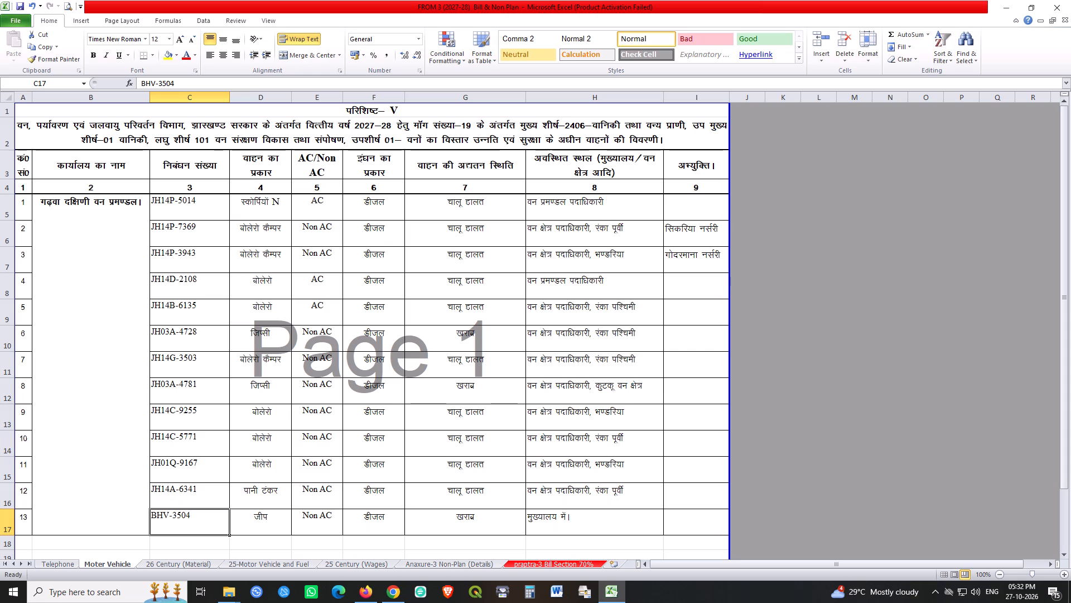
{"action": "key", "text": "ctrl+F2"}
{"action": "scroll", "coordinate": [644, 385], "scroll_direction": "down", "scroll_amount": 8}
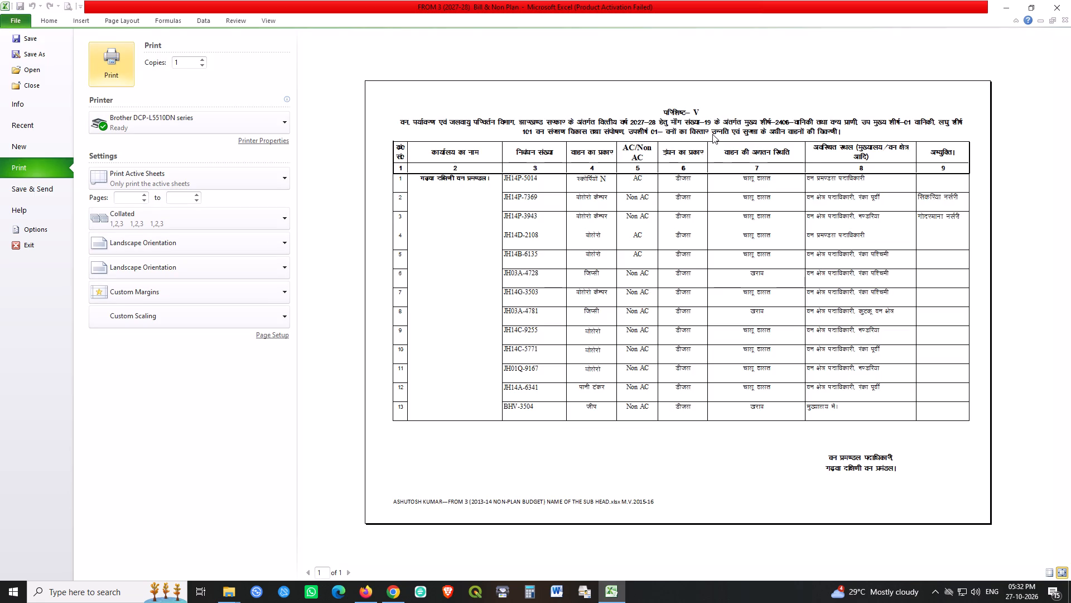
{"action": "scroll", "coordinate": [839, 178], "scroll_direction": "down", "scroll_amount": 5}
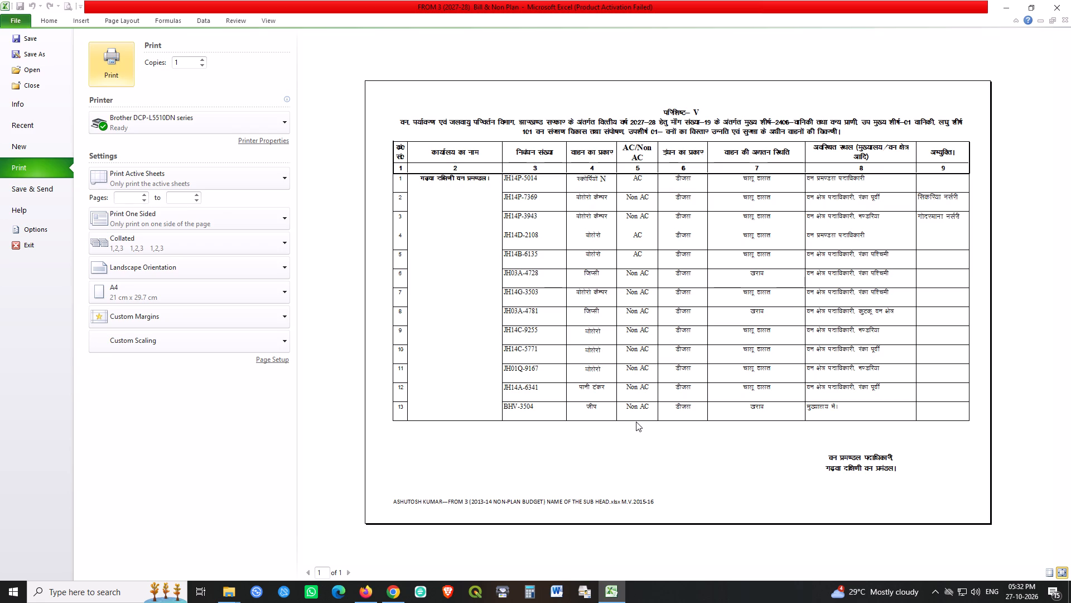
{"action": "scroll", "coordinate": [658, 385], "scroll_direction": "down", "scroll_amount": 5}
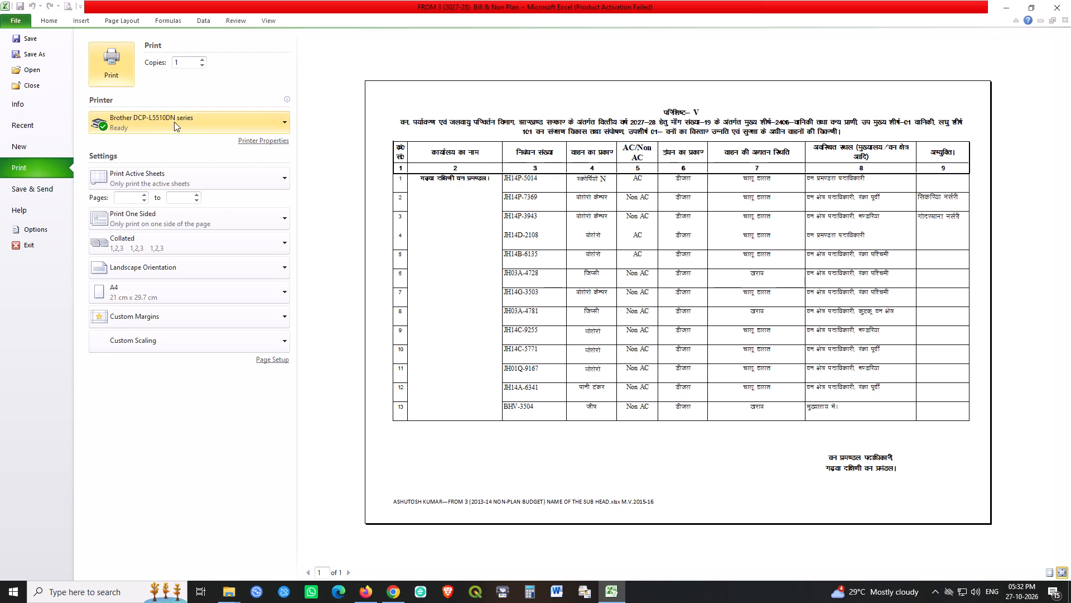
{"action": "left_click", "coordinate": [104, 73]}
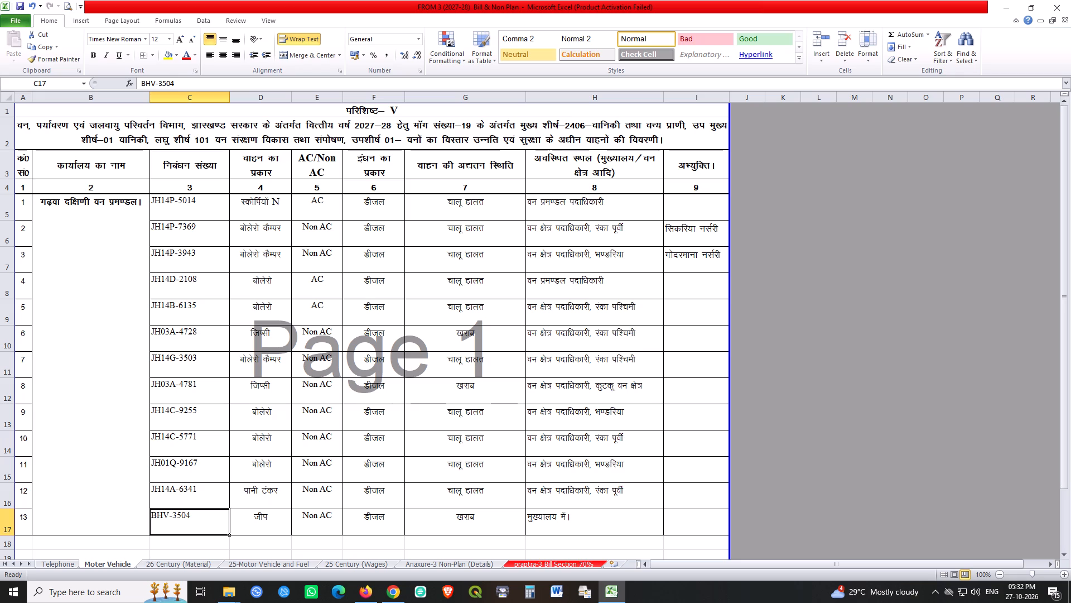
Save the workbook after printing the Moter Vehicle sheet.
{"action": "key", "text": "ctrl+s"}
{"action": "key", "text": "ctrl+s"}
{"action": "key", "text": "ctrl+s"}
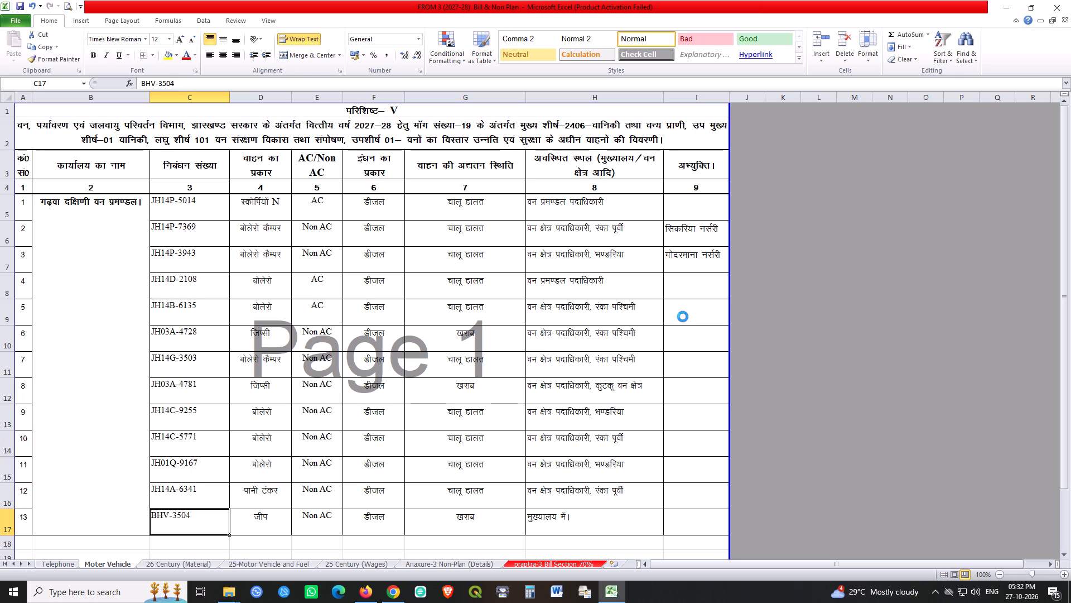
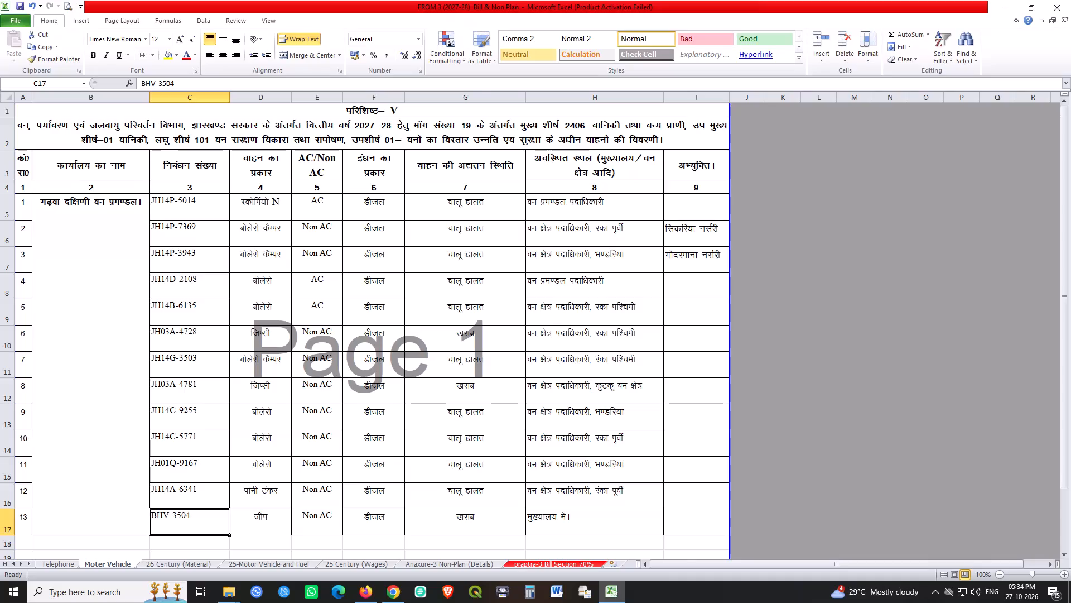
On the Anaxure-3 Non-Plan (Details) sheet, set the 2027-28 proposed amount of 43- Maintenance Repair and Furnishing (Material) to 91,50,000 and save the workbook.
{"action": "left_click", "coordinate": [446, 562]}
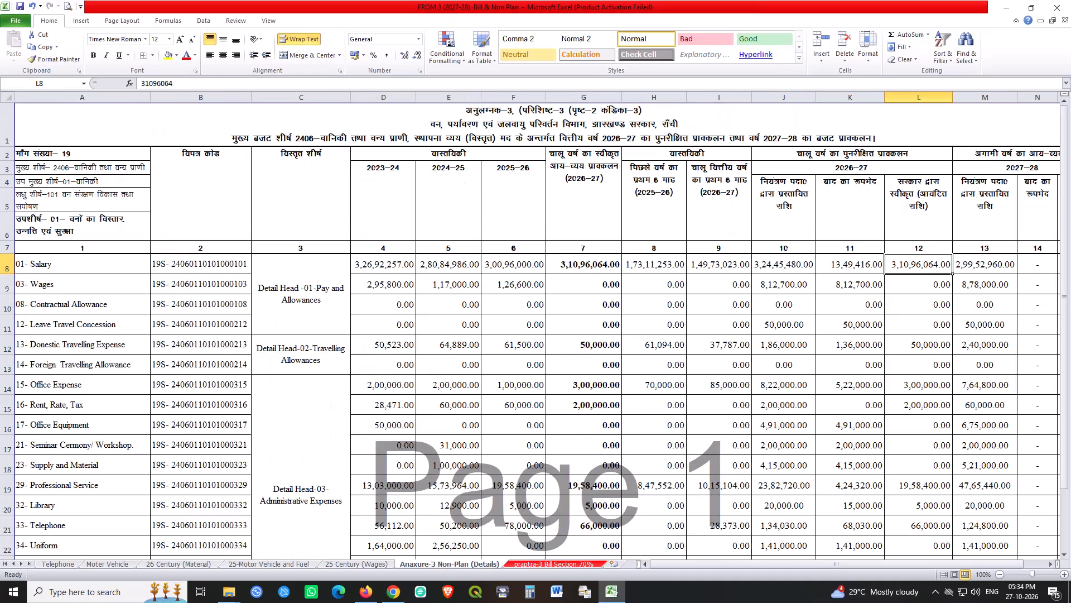
{"action": "left_click", "coordinate": [625, 330]}
{"action": "scroll", "coordinate": [523, 379], "scroll_direction": "down", "scroll_amount": 4}
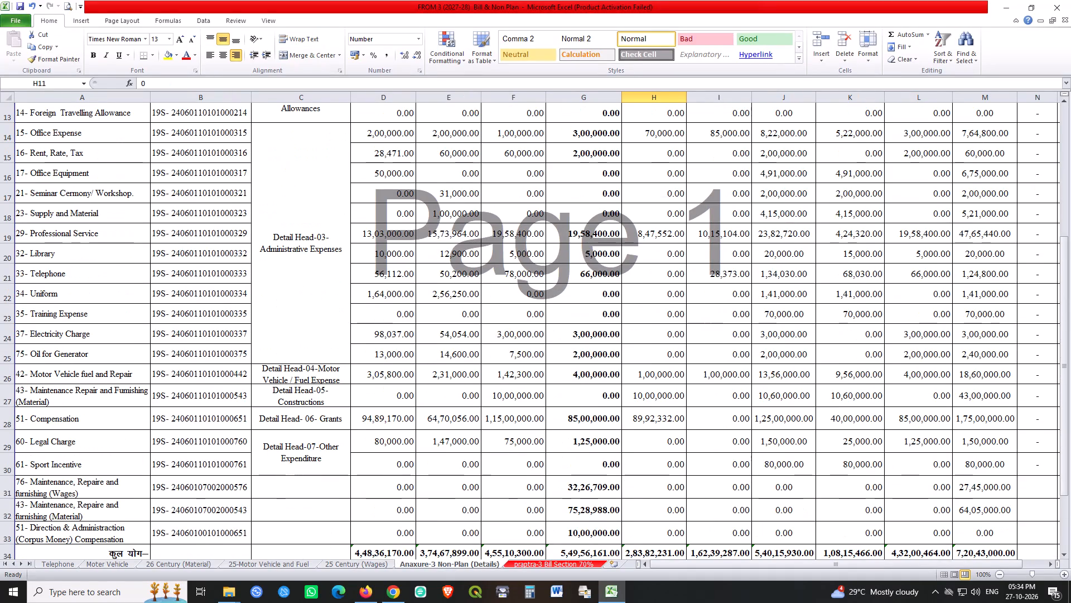
{"action": "left_click", "coordinate": [971, 400]}
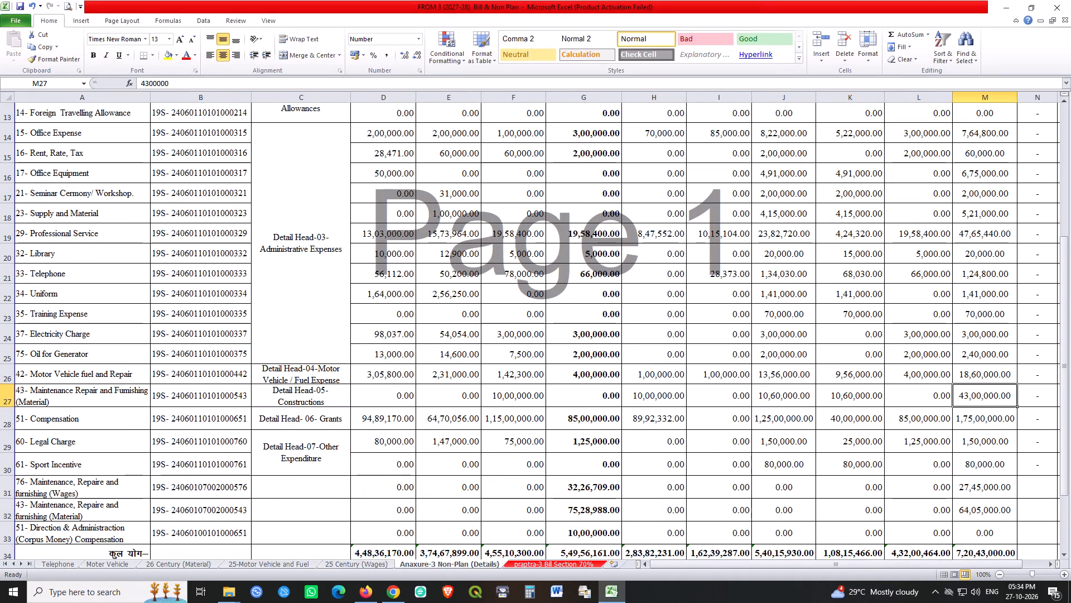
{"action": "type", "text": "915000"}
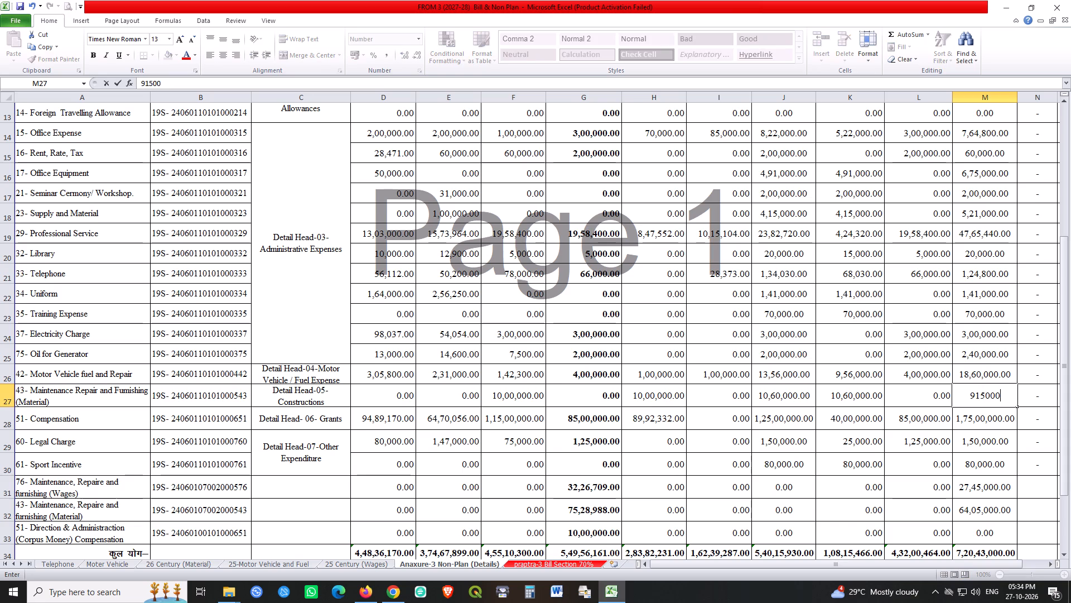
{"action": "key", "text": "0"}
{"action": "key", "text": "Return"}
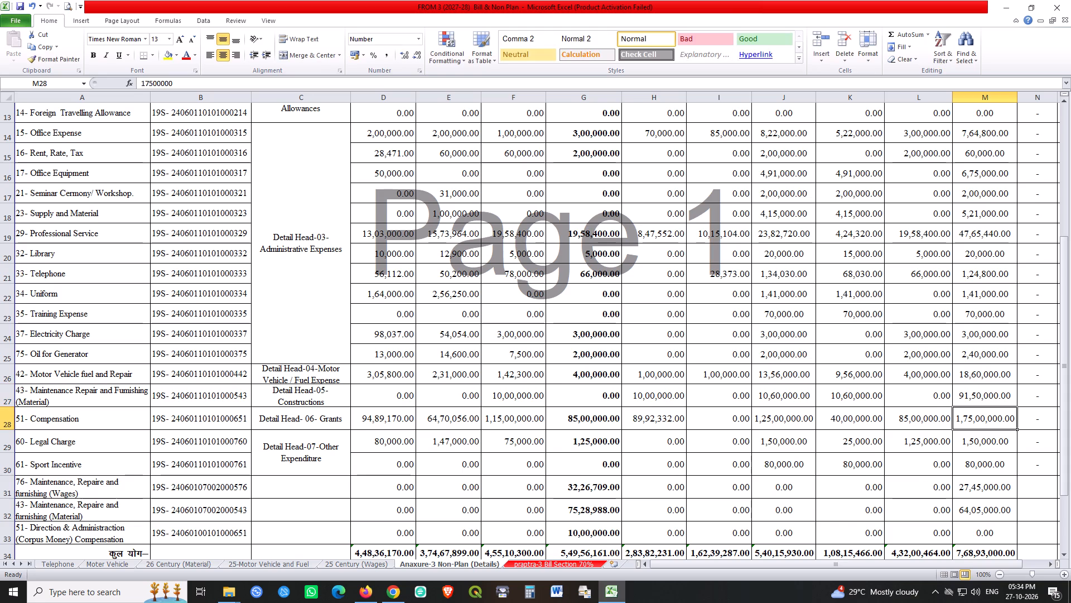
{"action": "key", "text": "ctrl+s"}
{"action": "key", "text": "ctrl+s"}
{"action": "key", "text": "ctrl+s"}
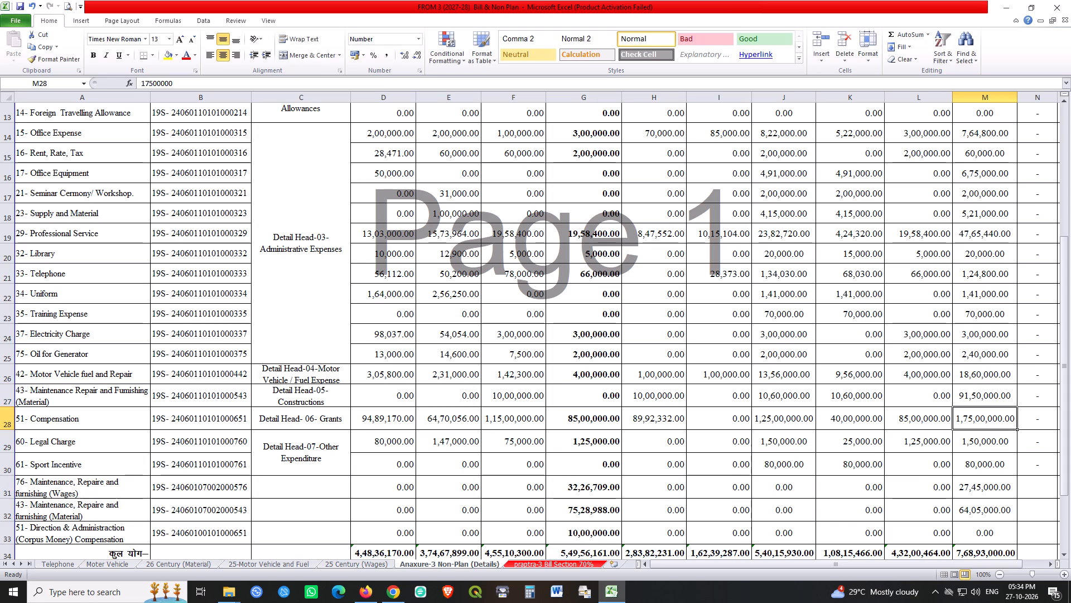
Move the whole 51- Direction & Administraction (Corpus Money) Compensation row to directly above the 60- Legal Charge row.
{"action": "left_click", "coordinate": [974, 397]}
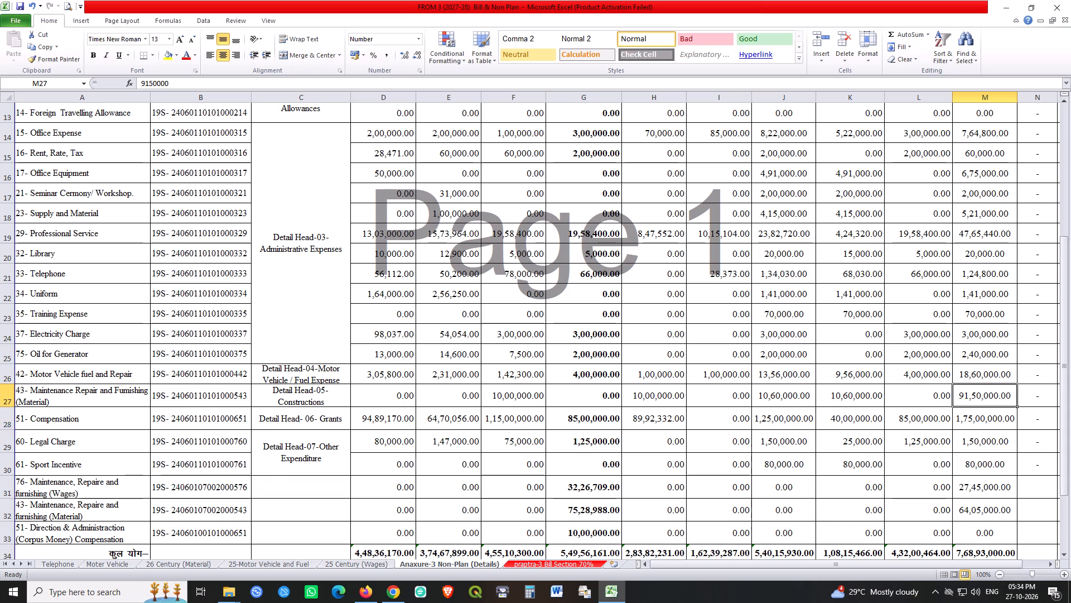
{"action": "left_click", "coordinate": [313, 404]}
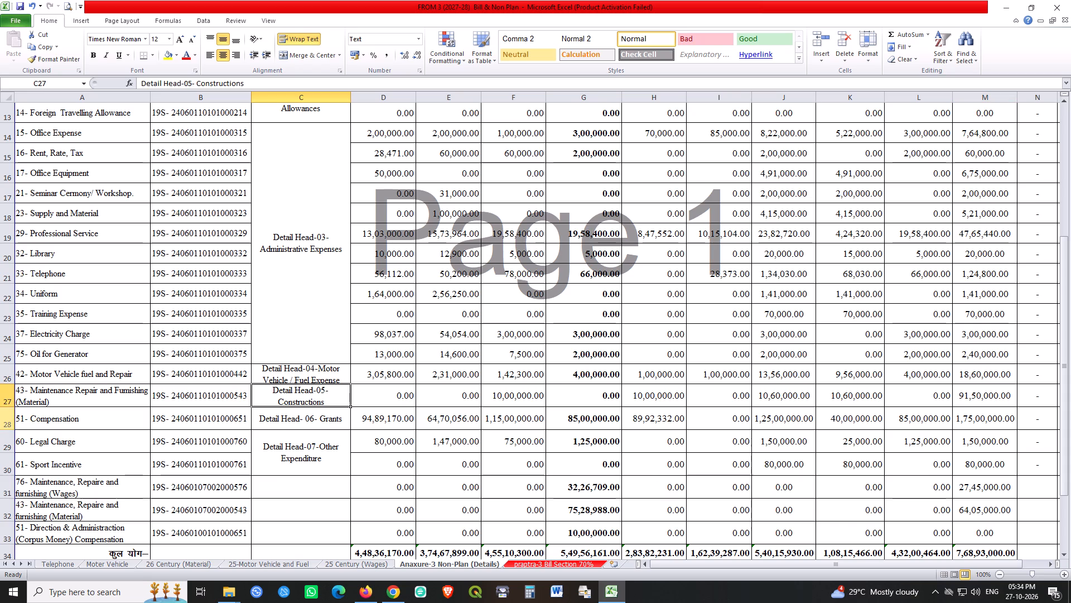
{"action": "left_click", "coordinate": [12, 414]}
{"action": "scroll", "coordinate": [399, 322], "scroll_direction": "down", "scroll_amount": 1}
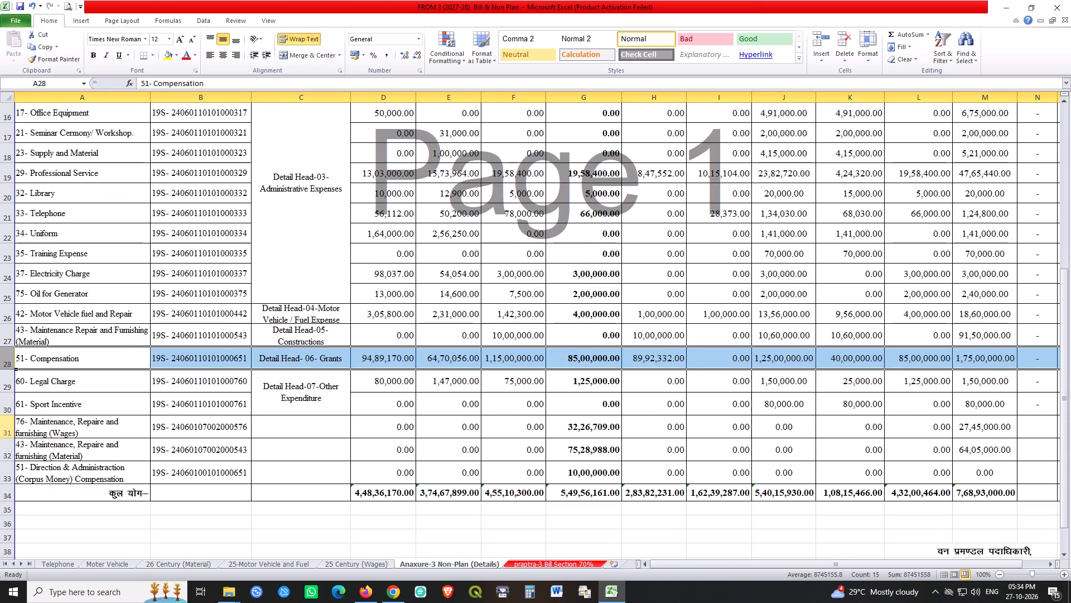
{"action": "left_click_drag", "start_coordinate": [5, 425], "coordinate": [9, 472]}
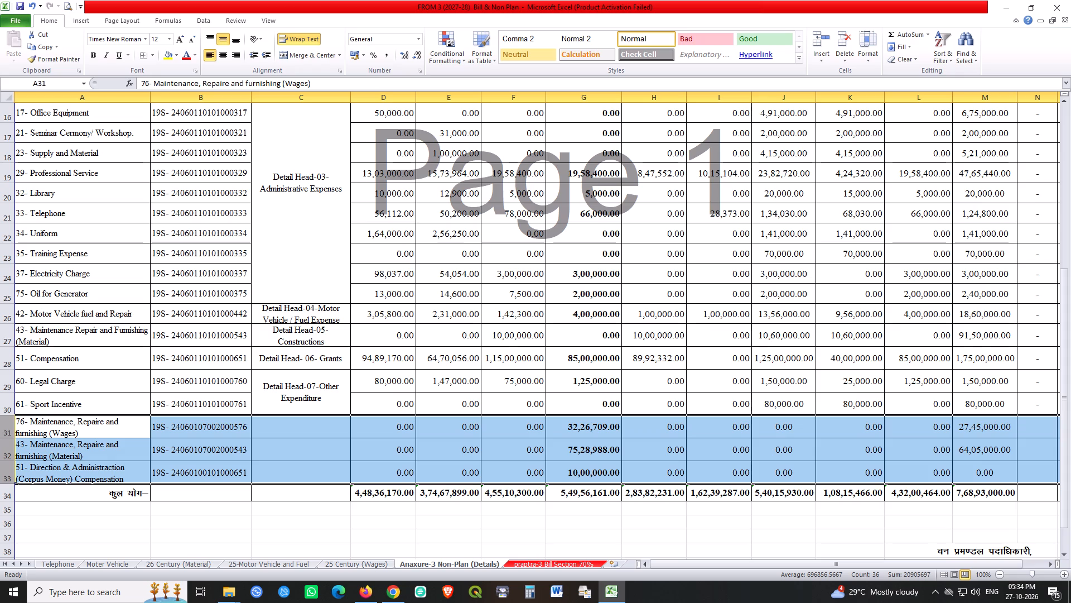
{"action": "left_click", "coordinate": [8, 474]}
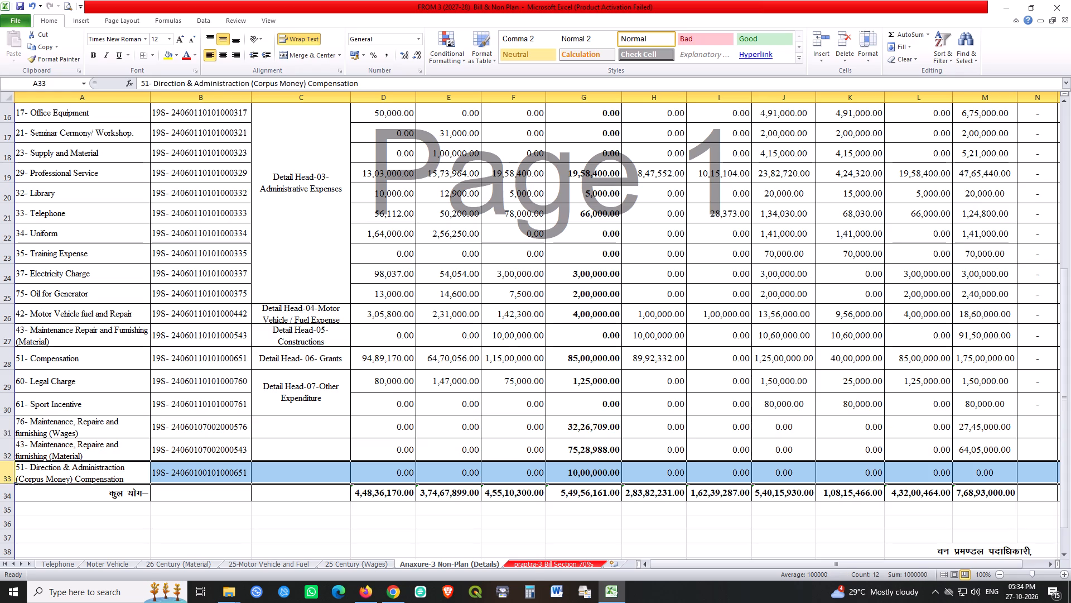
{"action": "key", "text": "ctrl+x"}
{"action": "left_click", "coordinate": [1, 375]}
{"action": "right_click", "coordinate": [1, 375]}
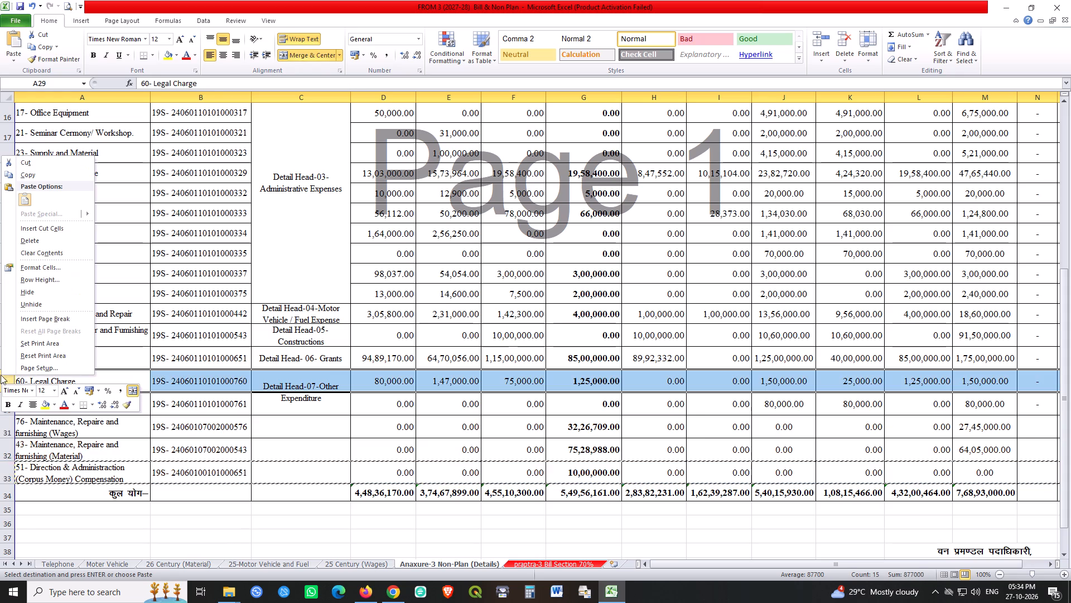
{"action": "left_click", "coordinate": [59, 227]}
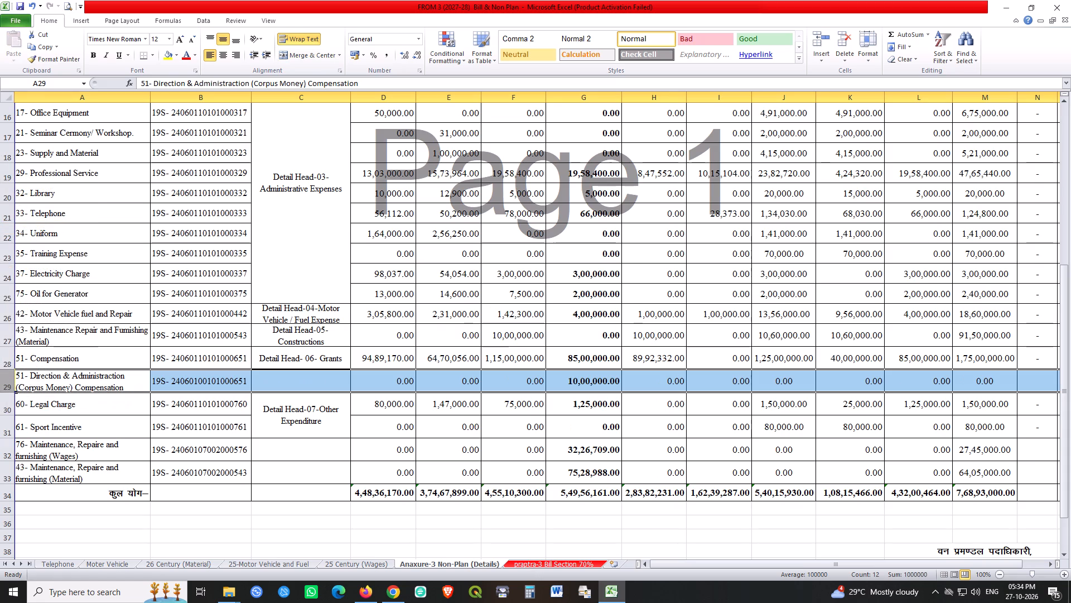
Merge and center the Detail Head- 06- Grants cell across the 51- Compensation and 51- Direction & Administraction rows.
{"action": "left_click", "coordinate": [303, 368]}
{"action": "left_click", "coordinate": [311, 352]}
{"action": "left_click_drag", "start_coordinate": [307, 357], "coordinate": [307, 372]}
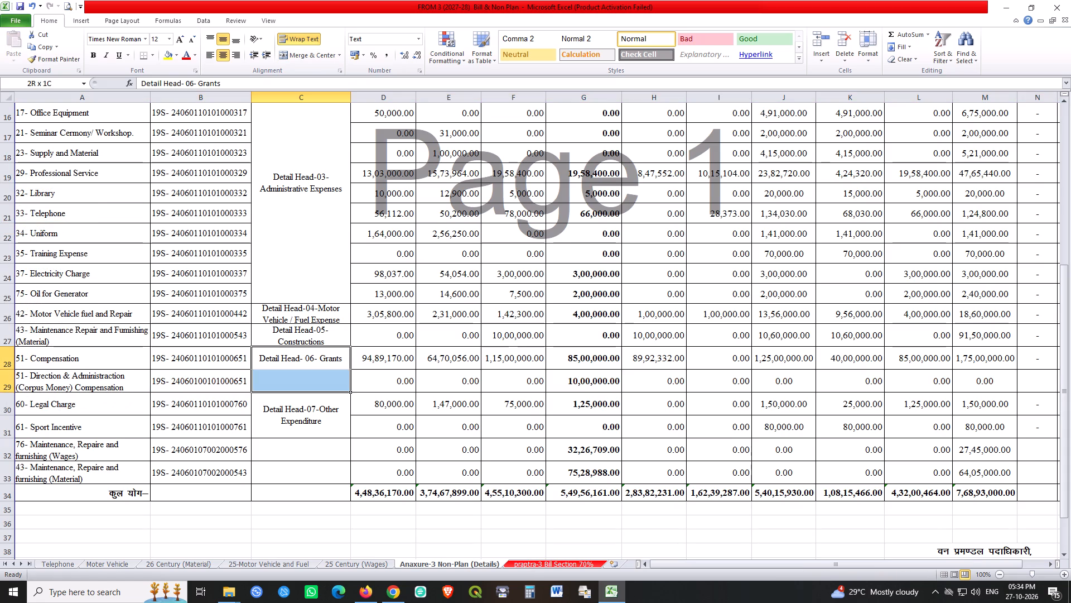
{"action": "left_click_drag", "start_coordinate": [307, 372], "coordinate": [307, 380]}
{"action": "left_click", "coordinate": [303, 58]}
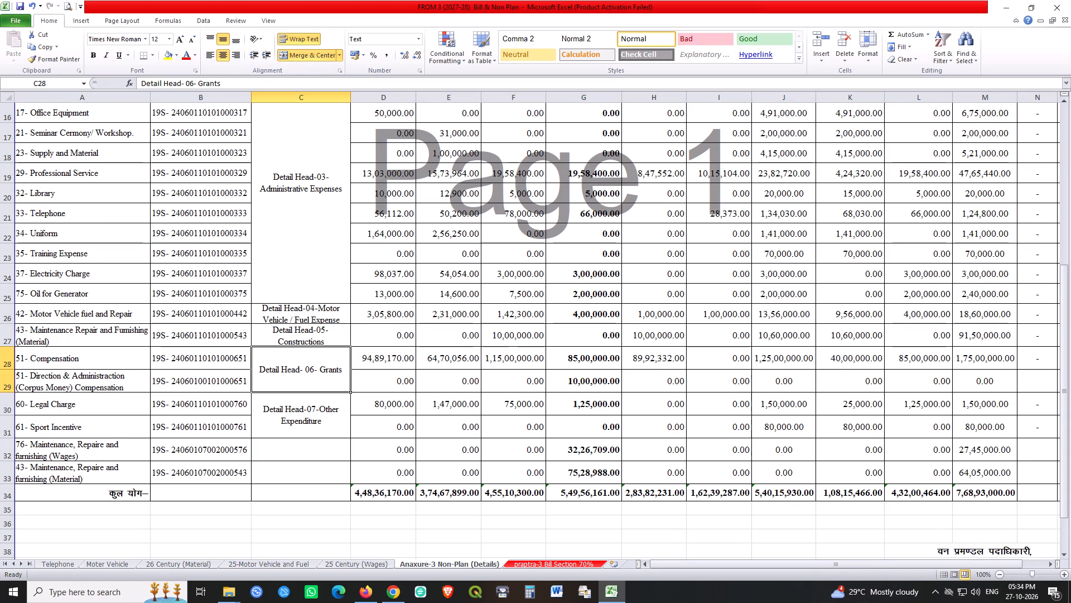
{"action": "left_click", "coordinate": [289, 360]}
{"action": "left_click_drag", "start_coordinate": [8, 450], "coordinate": [11, 467]}
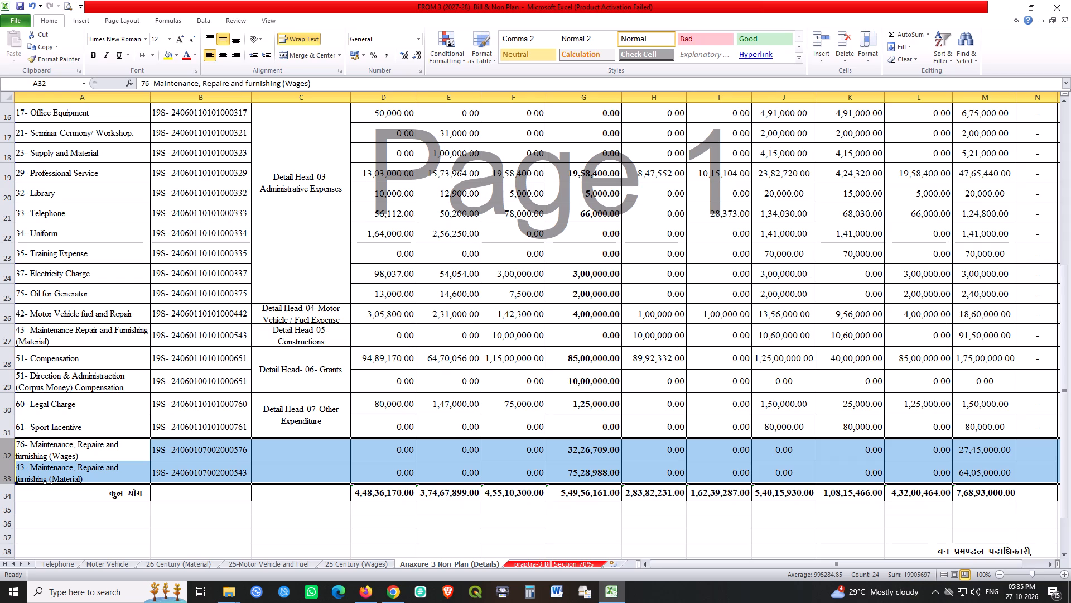
{"action": "key", "text": "ctrl+x"}
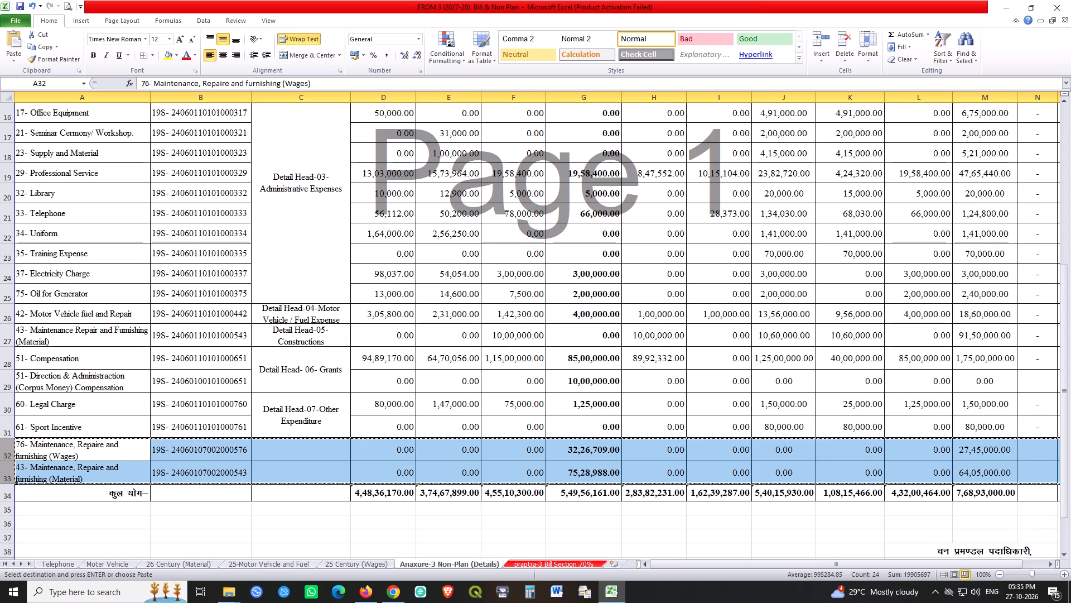
{"action": "left_click", "coordinate": [8, 354]}
{"action": "right_click", "coordinate": [8, 354]}
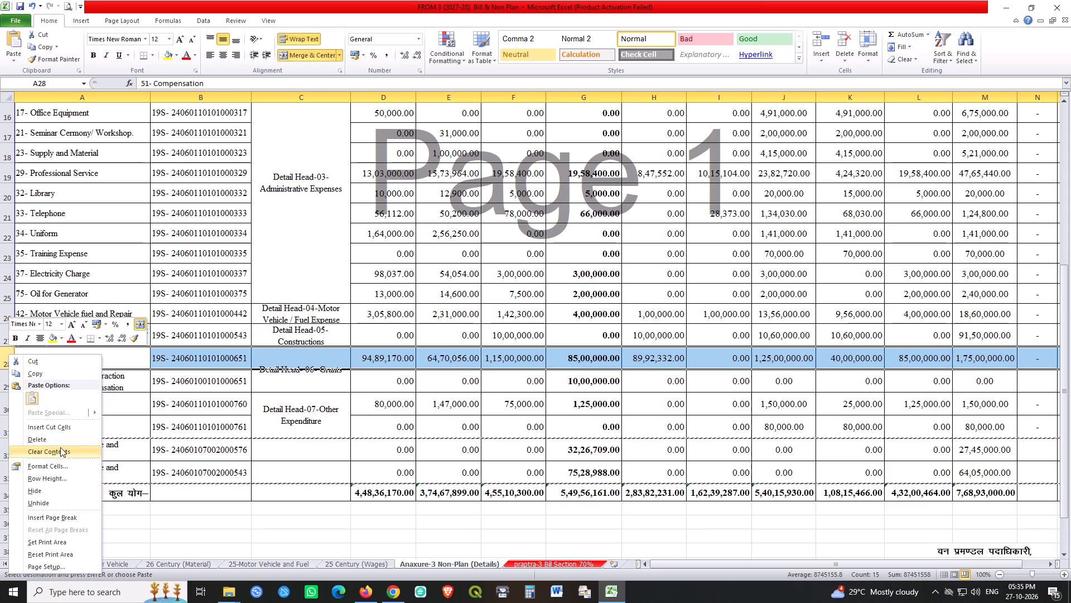
{"action": "left_click", "coordinate": [65, 426]}
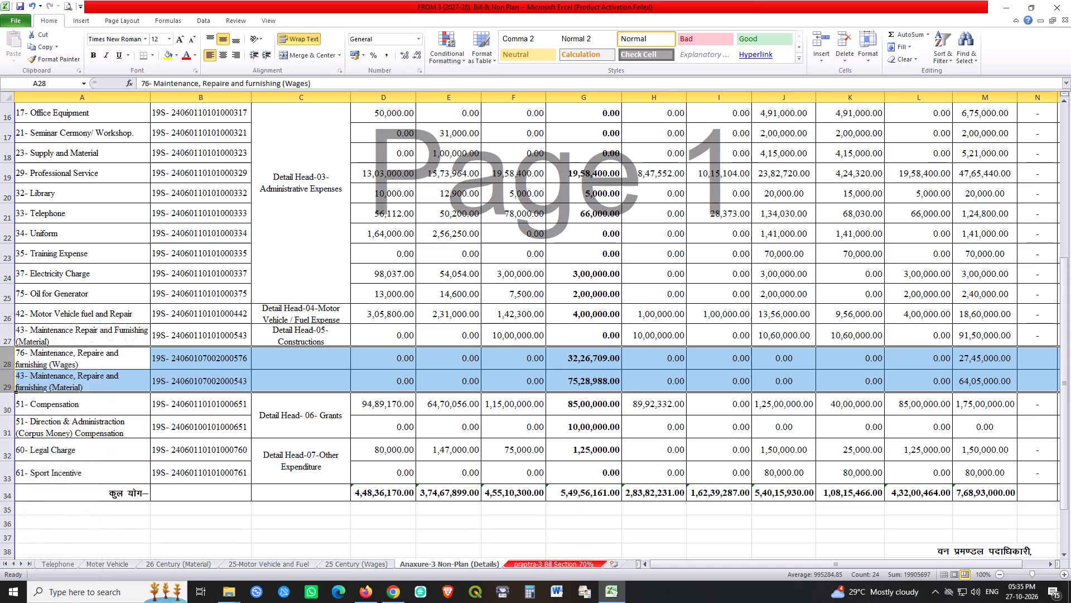
Copy the Detail Head-05- Constructions entry into the detail head cell of the 76- Maintenance, Repaire and furnishing (Wages) row.
{"action": "left_click", "coordinate": [194, 363]}
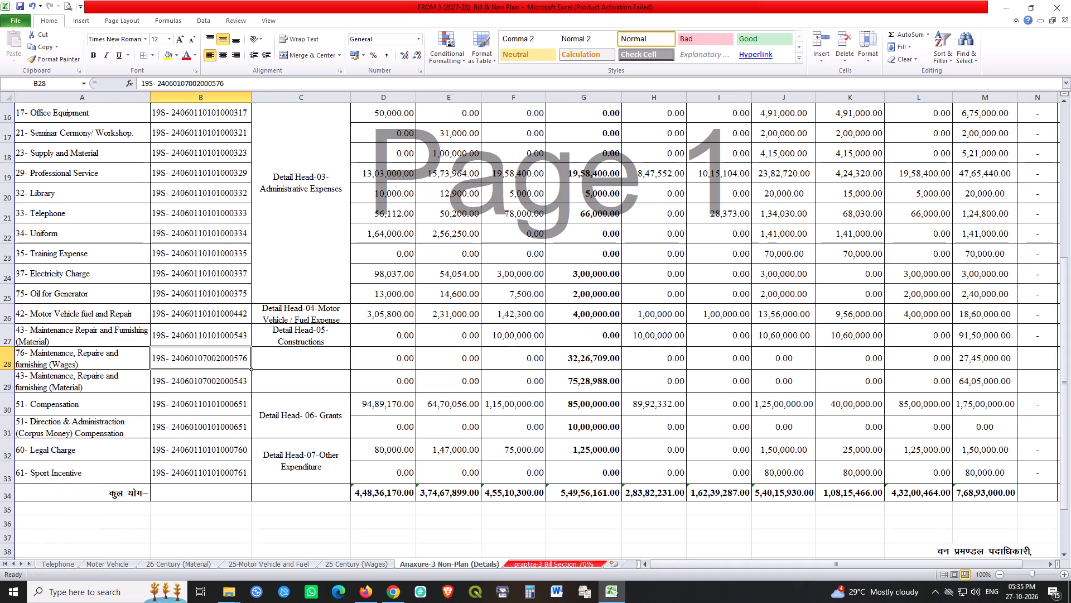
{"action": "left_click", "coordinate": [84, 332]}
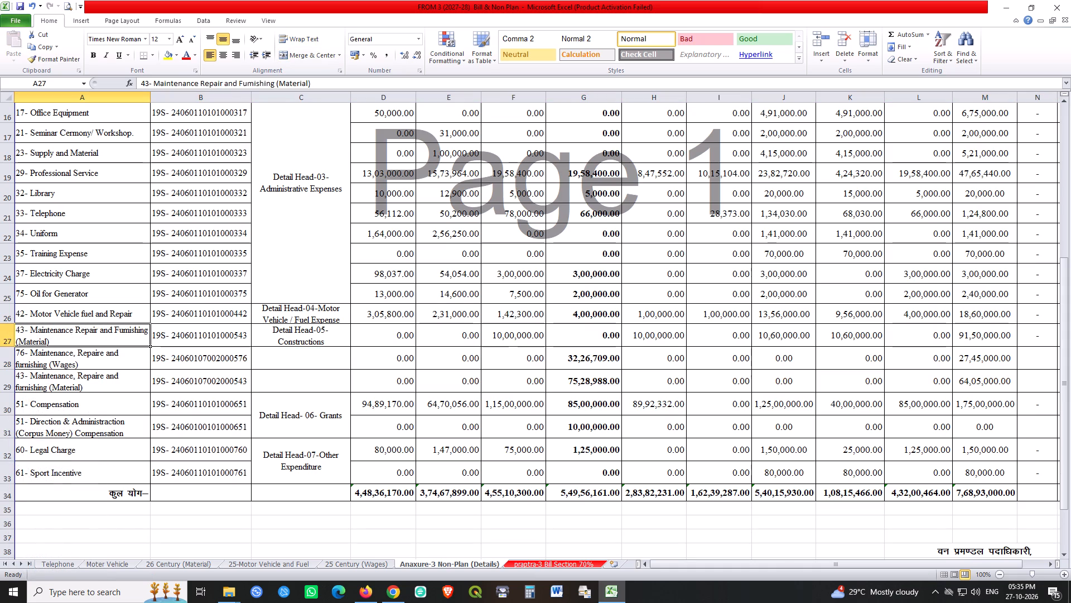
{"action": "left_click", "coordinate": [296, 336]}
{"action": "key", "text": "ctrl+c"}
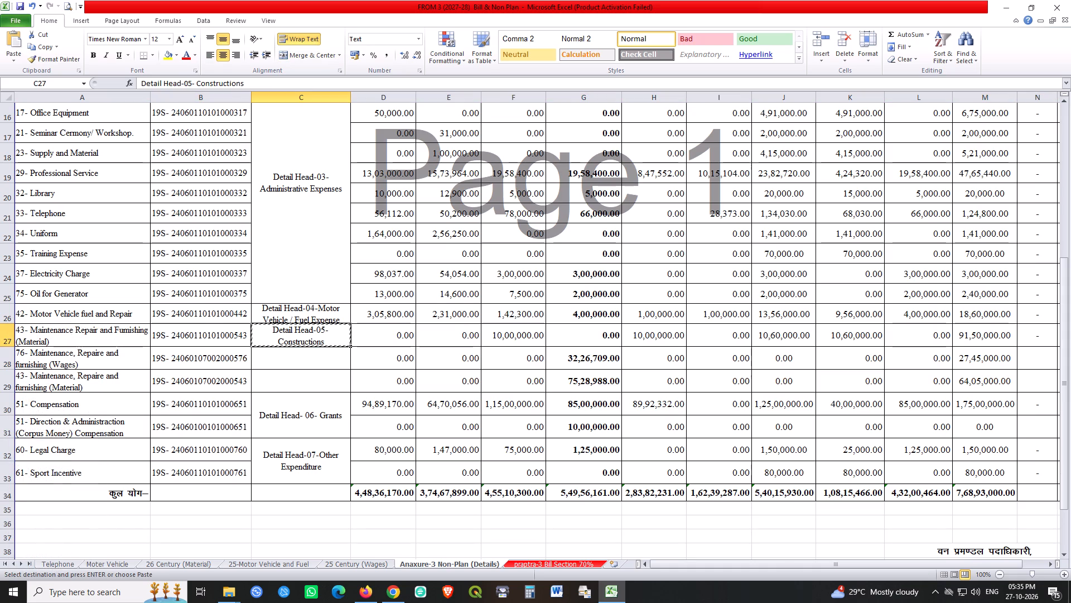
{"action": "left_click", "coordinate": [295, 365]}
{"action": "key", "text": "Return"}
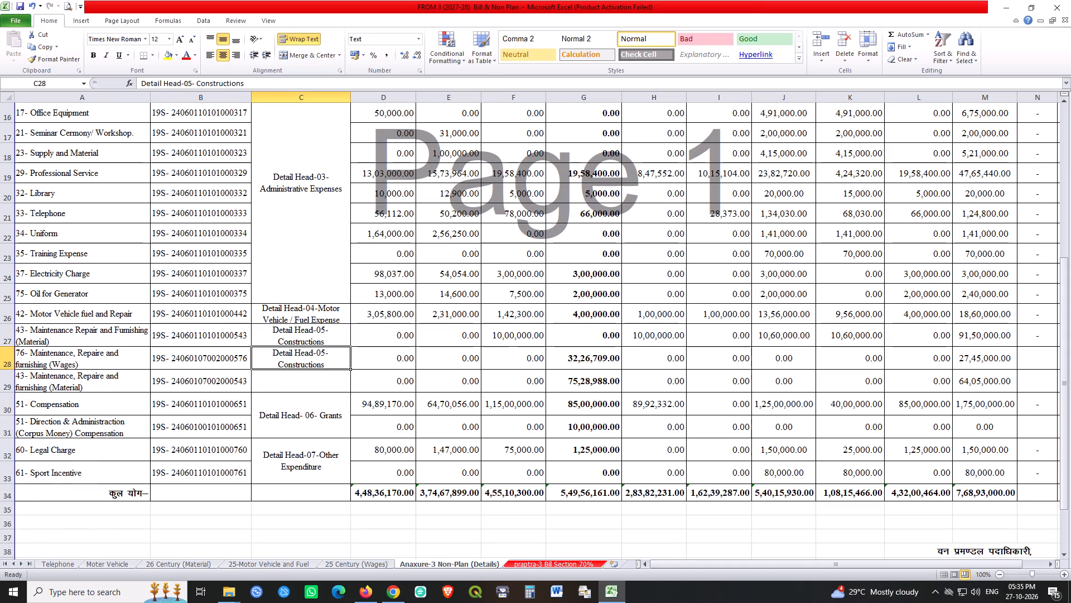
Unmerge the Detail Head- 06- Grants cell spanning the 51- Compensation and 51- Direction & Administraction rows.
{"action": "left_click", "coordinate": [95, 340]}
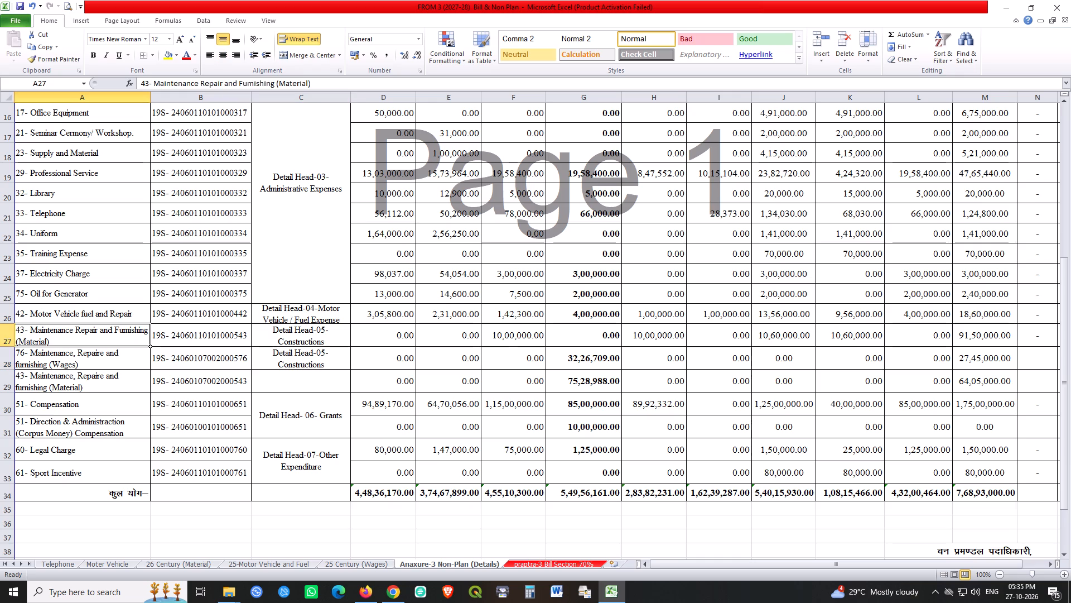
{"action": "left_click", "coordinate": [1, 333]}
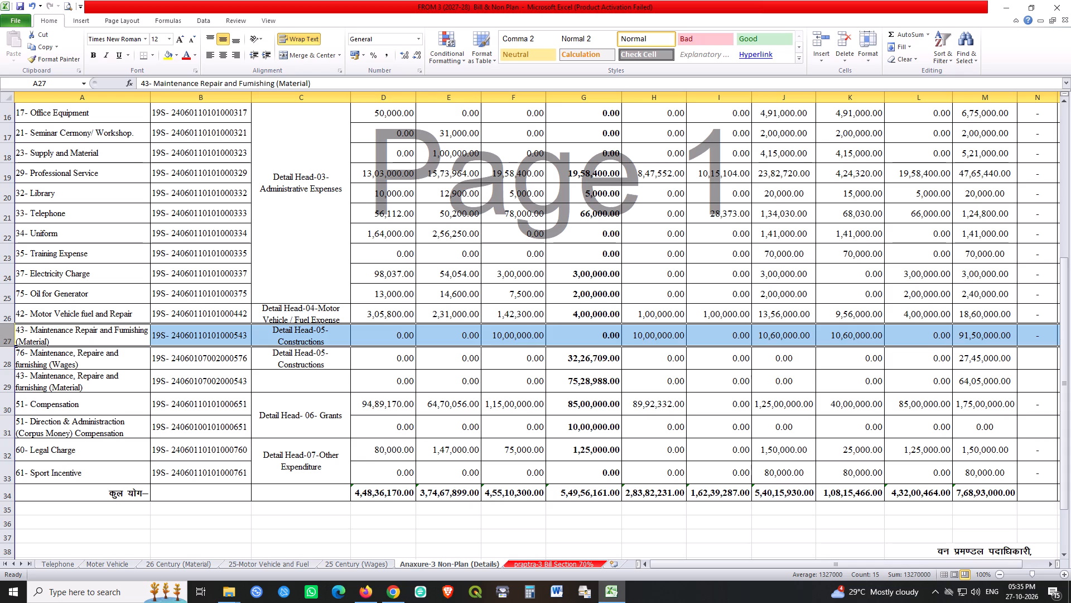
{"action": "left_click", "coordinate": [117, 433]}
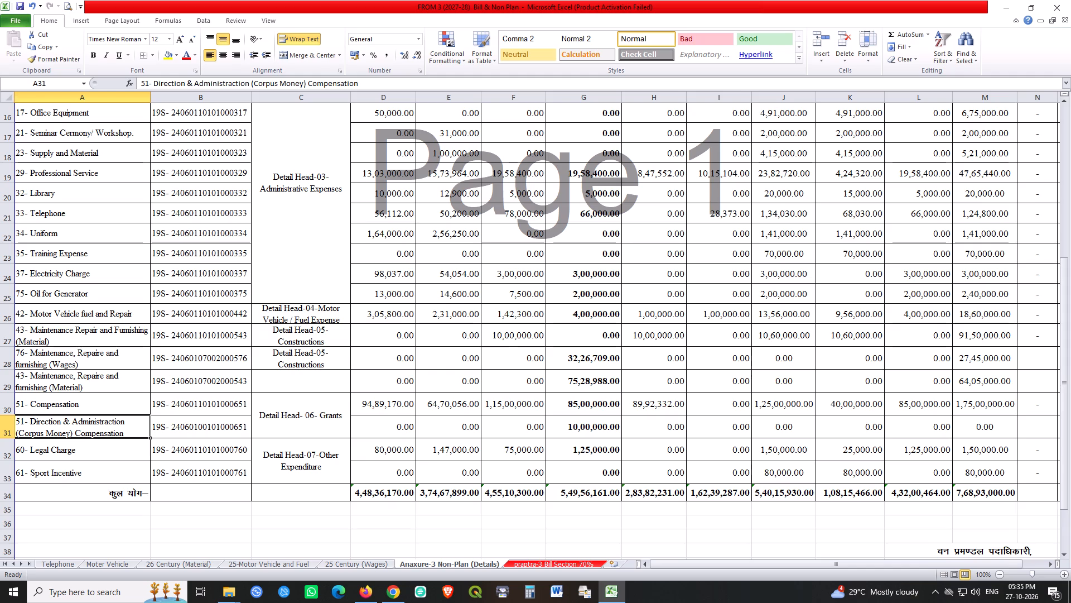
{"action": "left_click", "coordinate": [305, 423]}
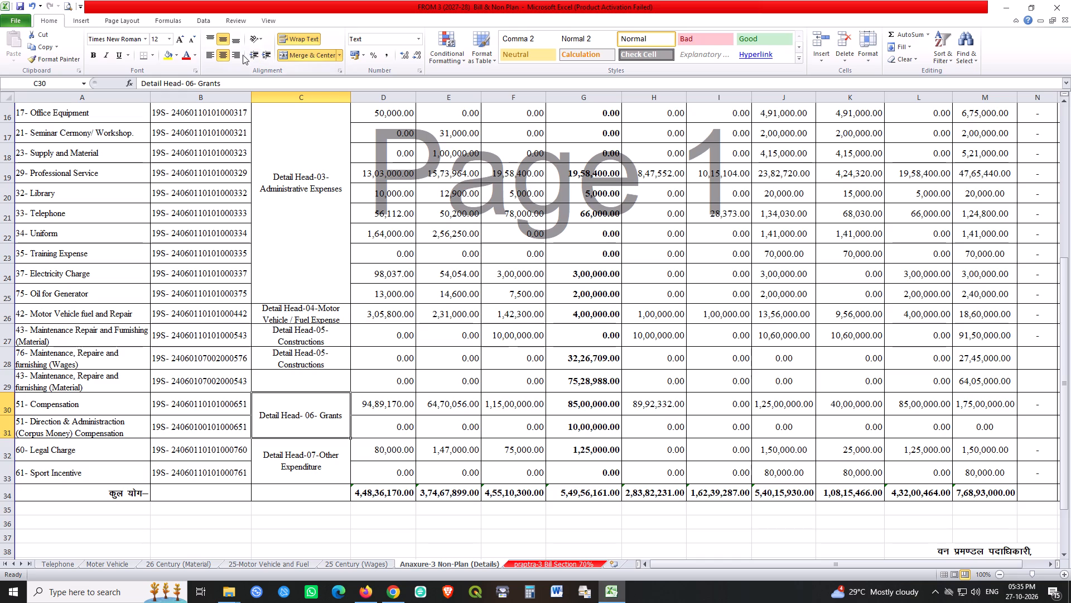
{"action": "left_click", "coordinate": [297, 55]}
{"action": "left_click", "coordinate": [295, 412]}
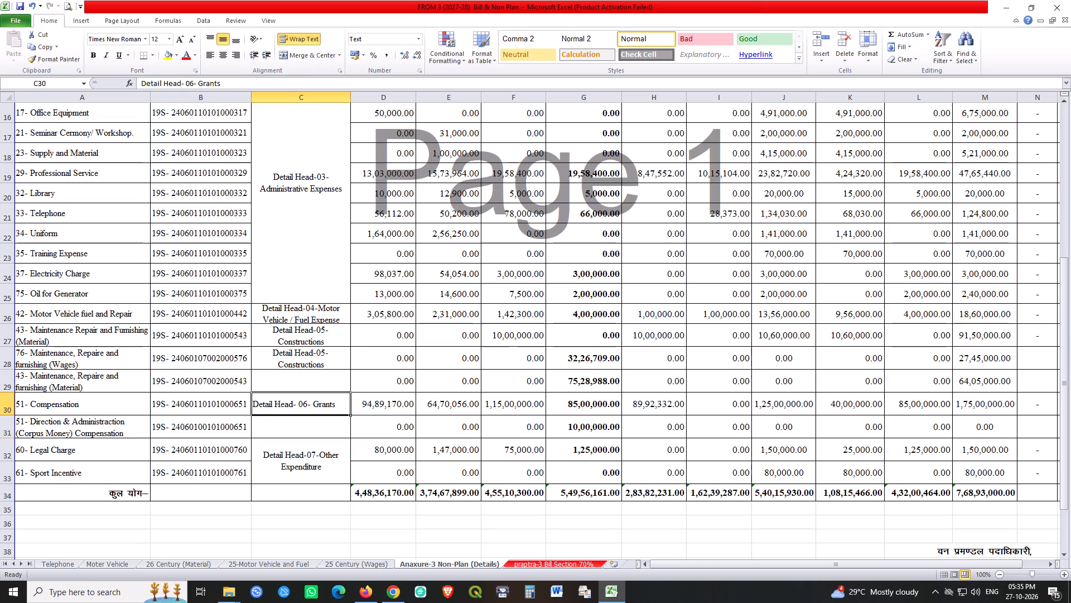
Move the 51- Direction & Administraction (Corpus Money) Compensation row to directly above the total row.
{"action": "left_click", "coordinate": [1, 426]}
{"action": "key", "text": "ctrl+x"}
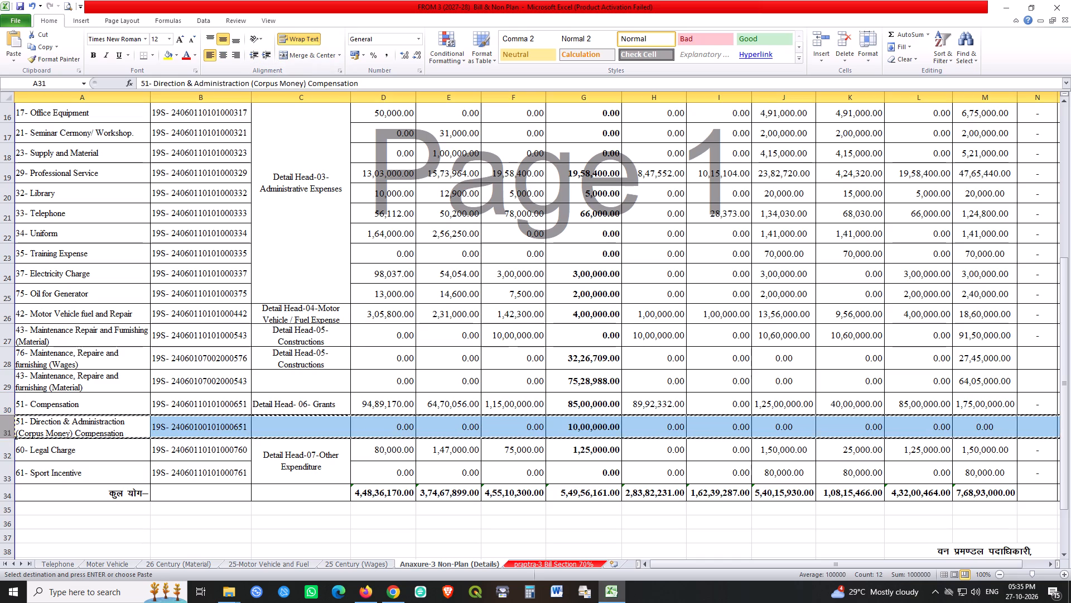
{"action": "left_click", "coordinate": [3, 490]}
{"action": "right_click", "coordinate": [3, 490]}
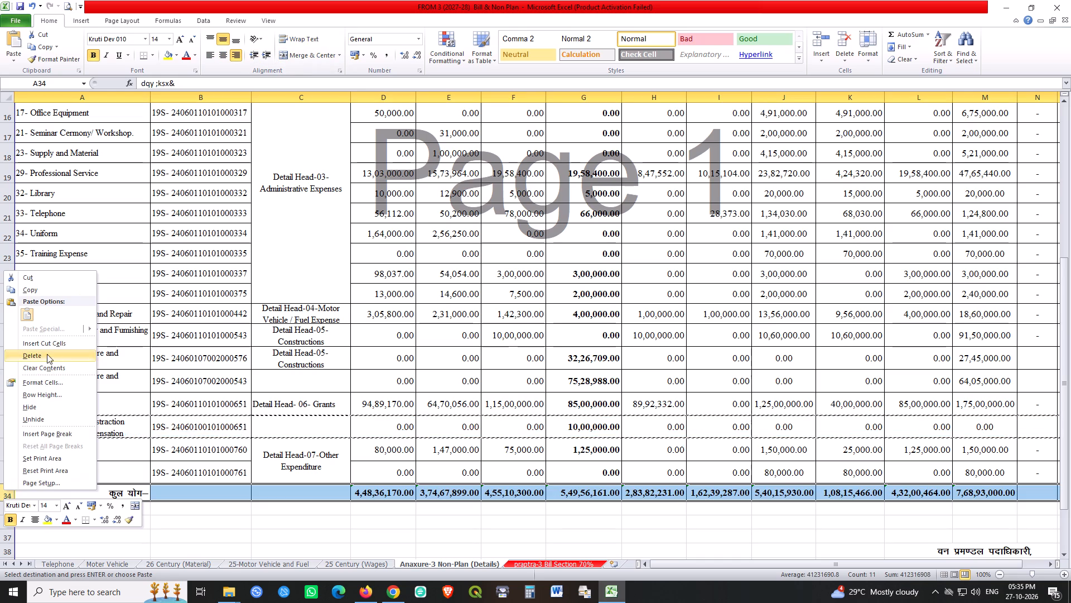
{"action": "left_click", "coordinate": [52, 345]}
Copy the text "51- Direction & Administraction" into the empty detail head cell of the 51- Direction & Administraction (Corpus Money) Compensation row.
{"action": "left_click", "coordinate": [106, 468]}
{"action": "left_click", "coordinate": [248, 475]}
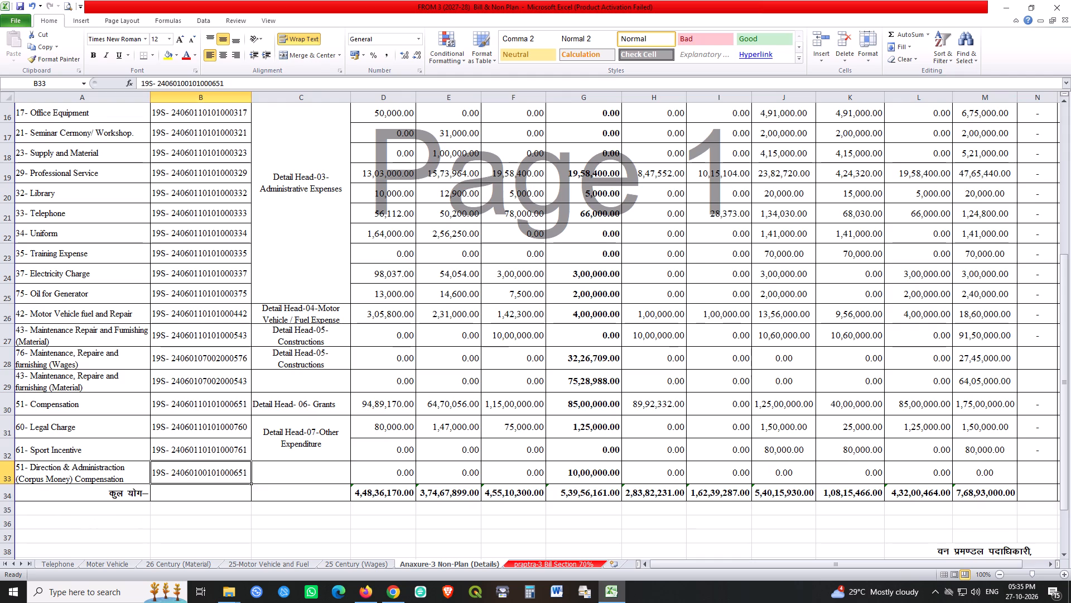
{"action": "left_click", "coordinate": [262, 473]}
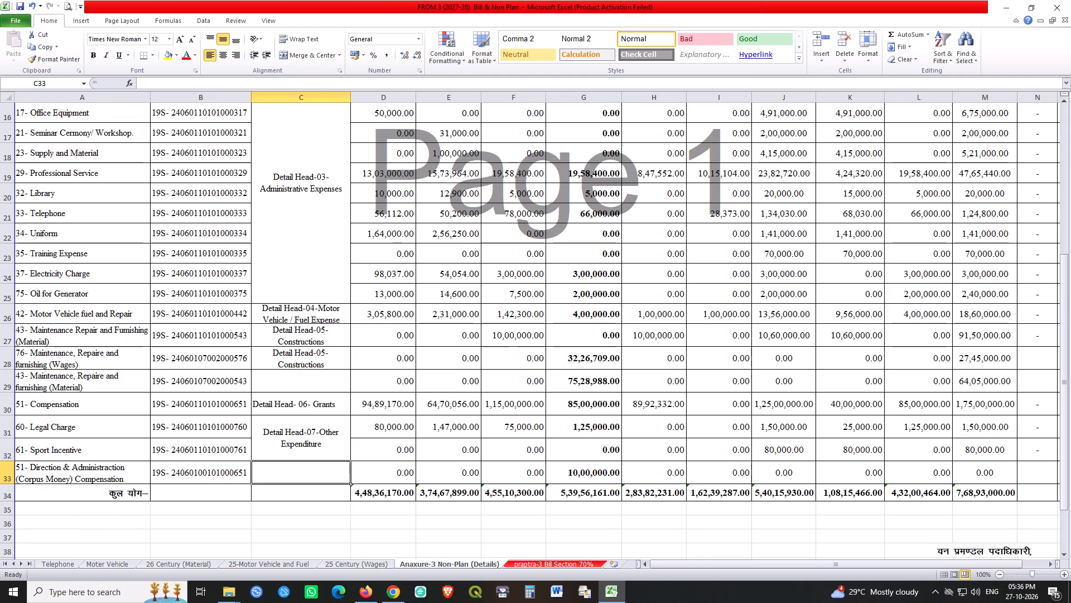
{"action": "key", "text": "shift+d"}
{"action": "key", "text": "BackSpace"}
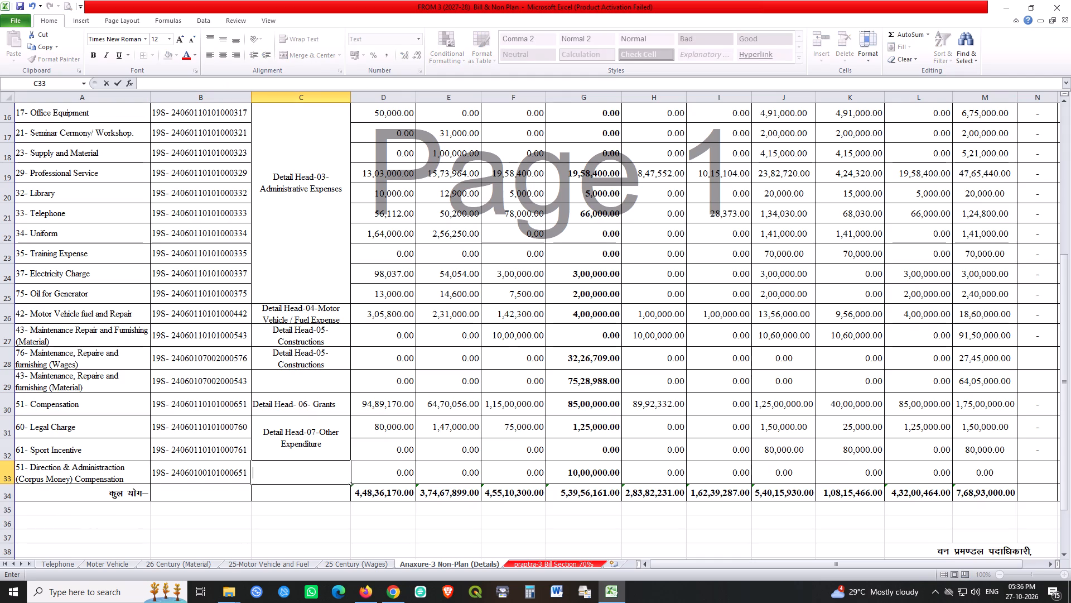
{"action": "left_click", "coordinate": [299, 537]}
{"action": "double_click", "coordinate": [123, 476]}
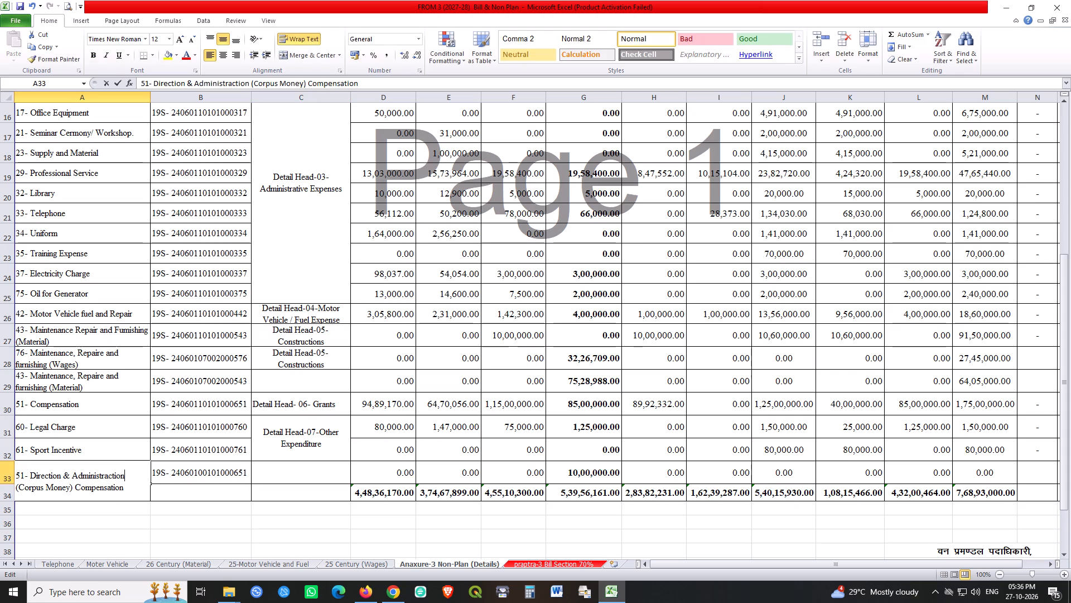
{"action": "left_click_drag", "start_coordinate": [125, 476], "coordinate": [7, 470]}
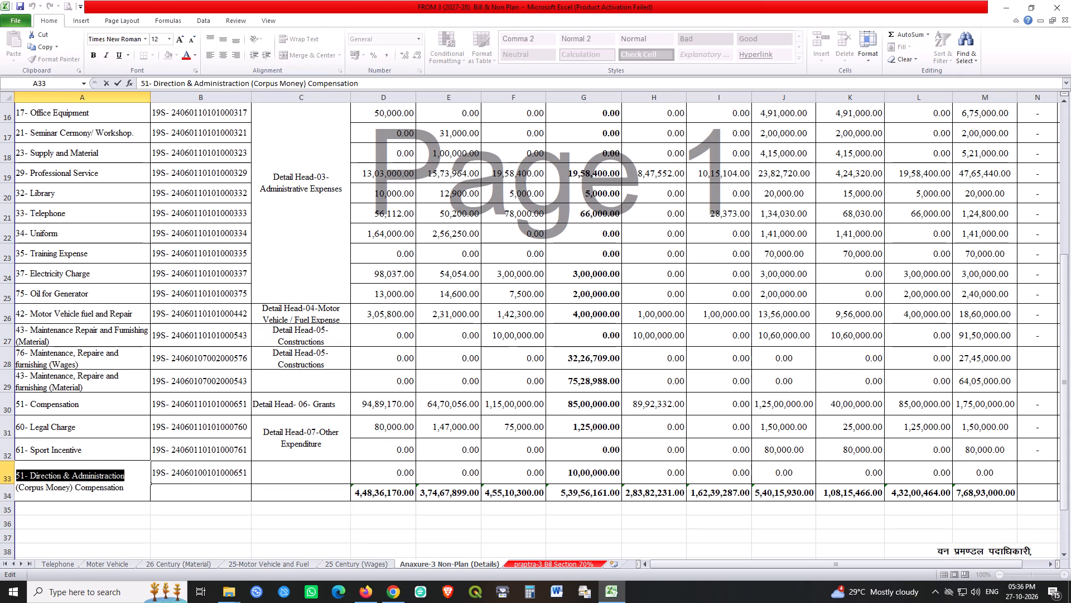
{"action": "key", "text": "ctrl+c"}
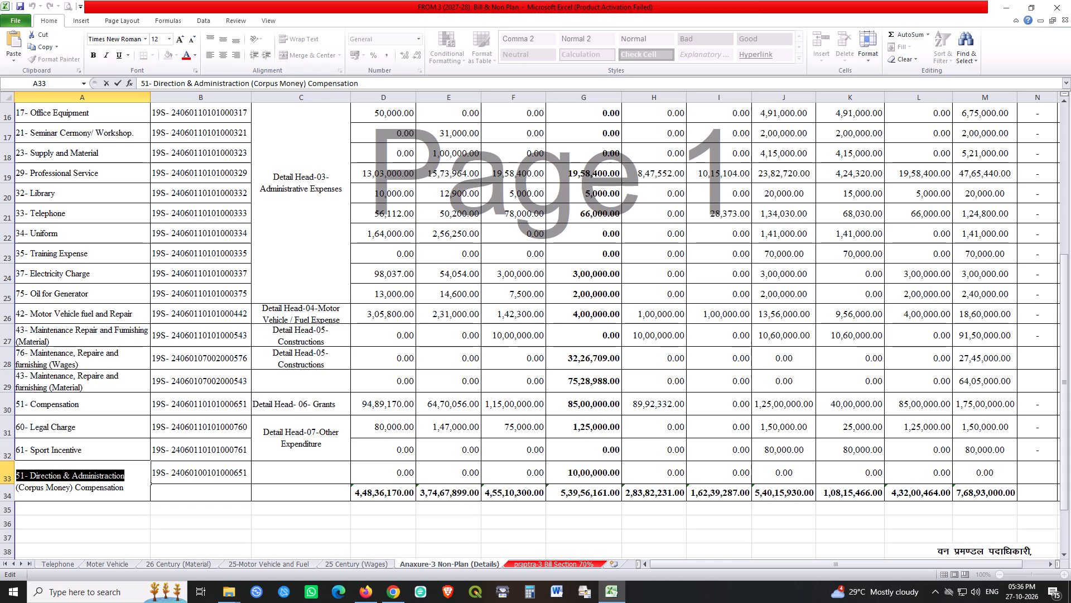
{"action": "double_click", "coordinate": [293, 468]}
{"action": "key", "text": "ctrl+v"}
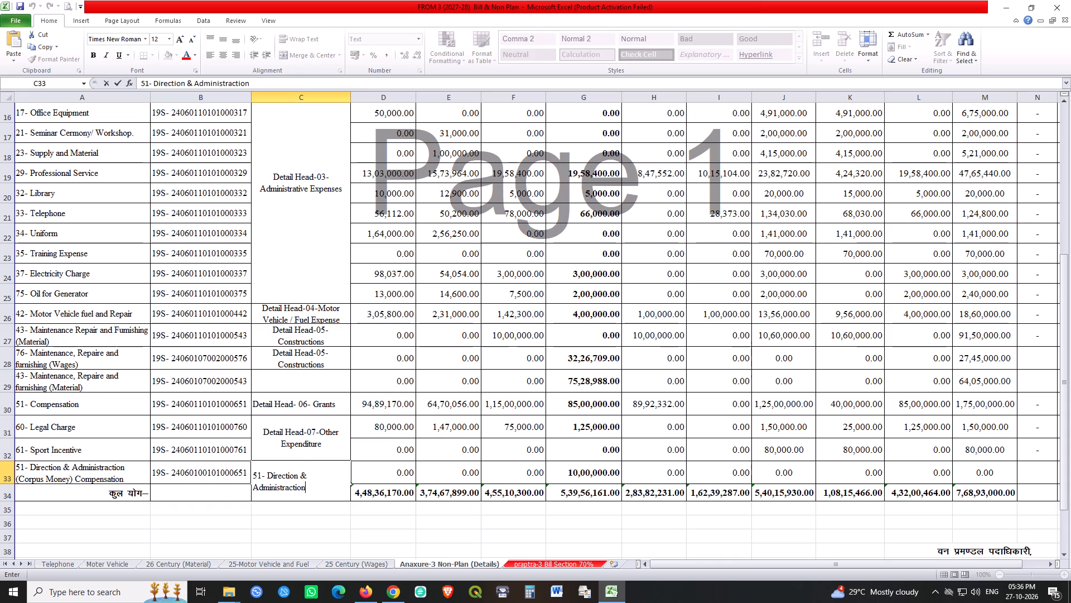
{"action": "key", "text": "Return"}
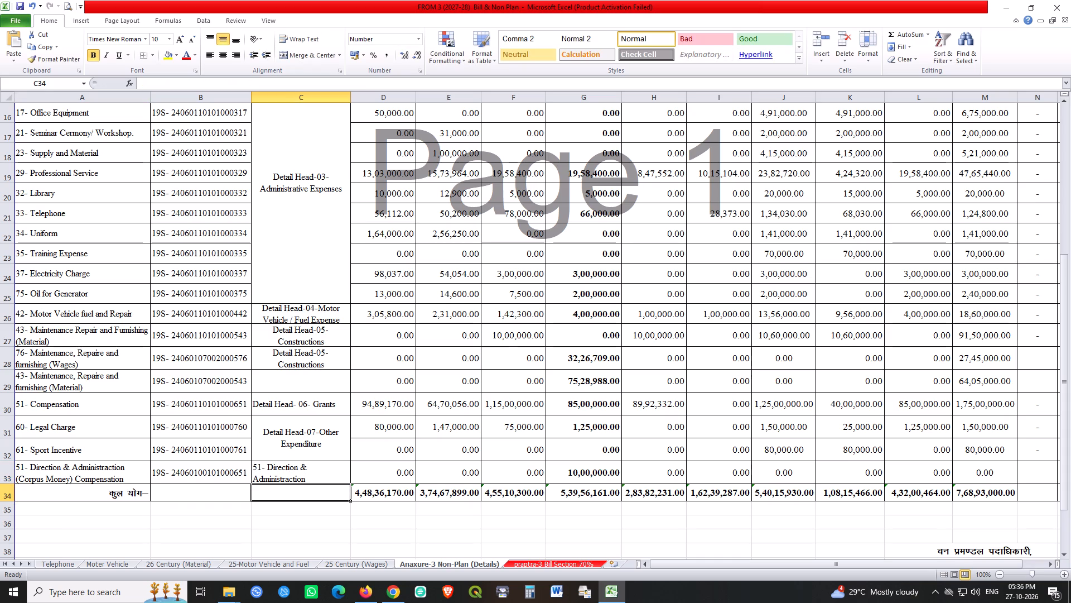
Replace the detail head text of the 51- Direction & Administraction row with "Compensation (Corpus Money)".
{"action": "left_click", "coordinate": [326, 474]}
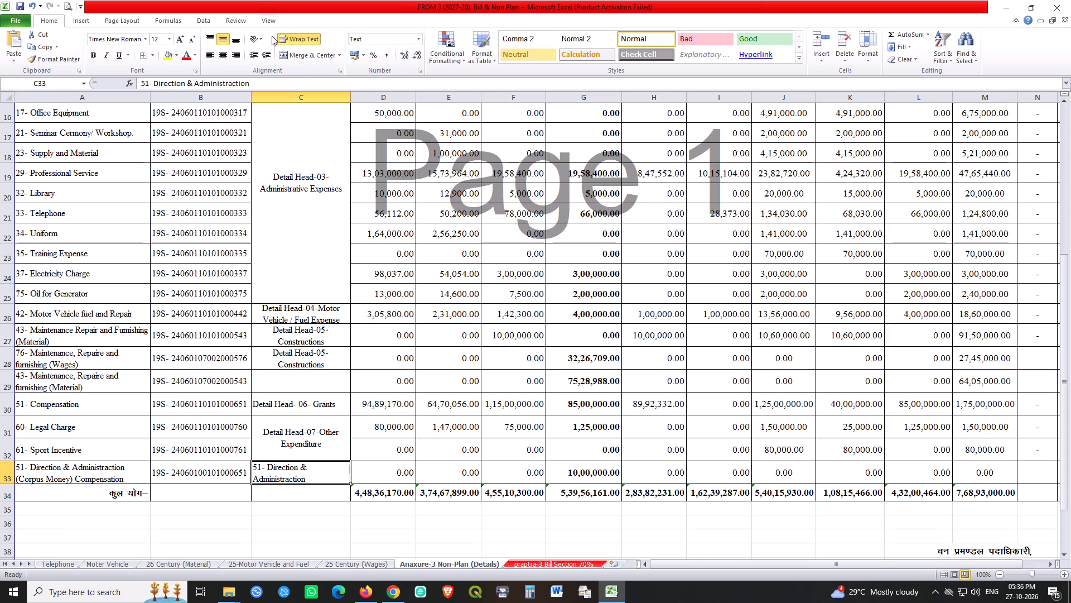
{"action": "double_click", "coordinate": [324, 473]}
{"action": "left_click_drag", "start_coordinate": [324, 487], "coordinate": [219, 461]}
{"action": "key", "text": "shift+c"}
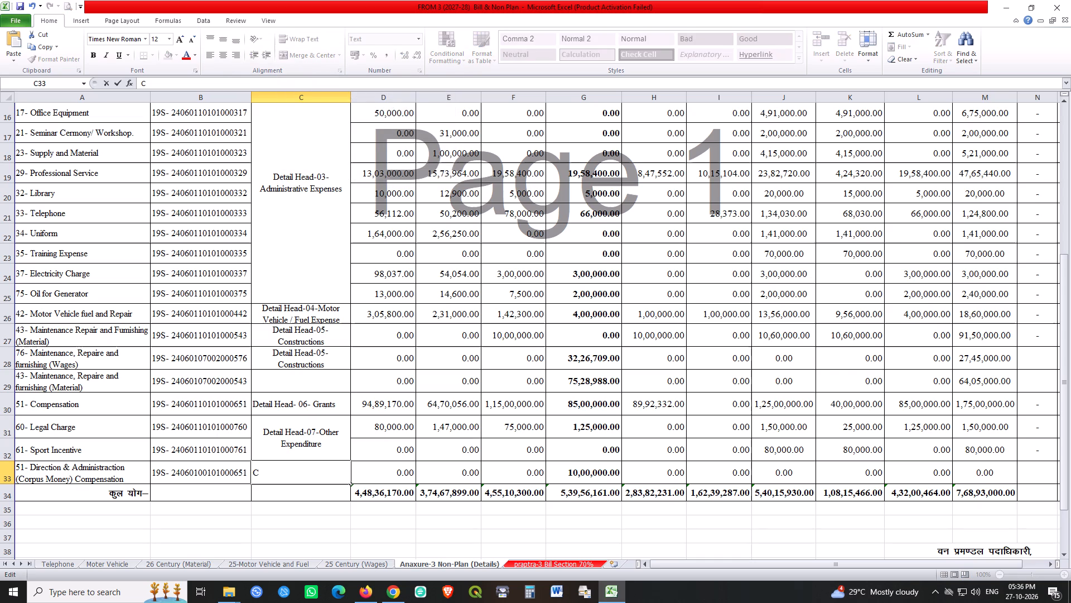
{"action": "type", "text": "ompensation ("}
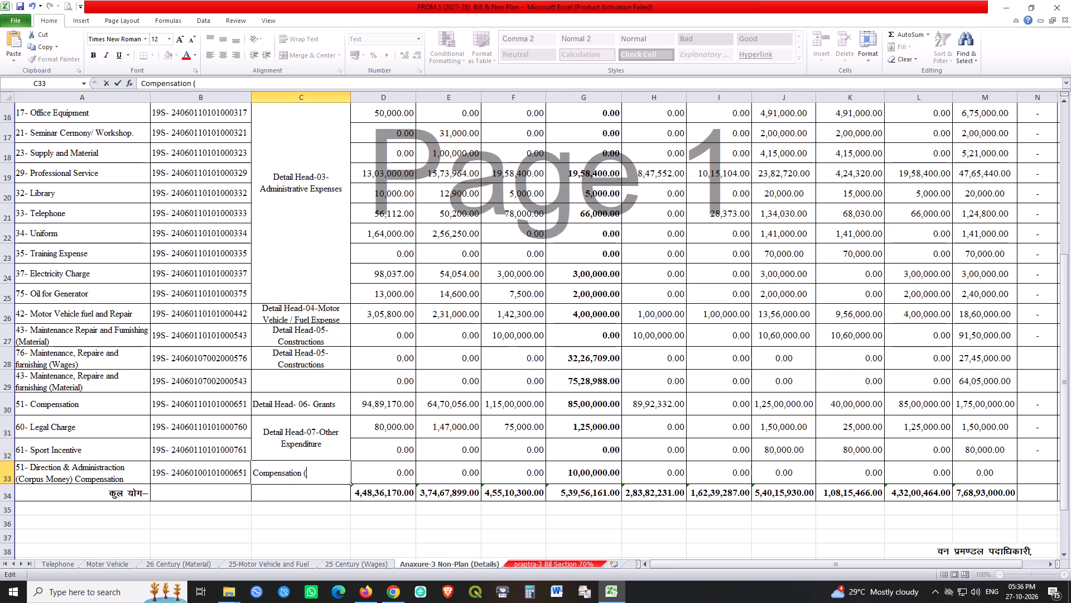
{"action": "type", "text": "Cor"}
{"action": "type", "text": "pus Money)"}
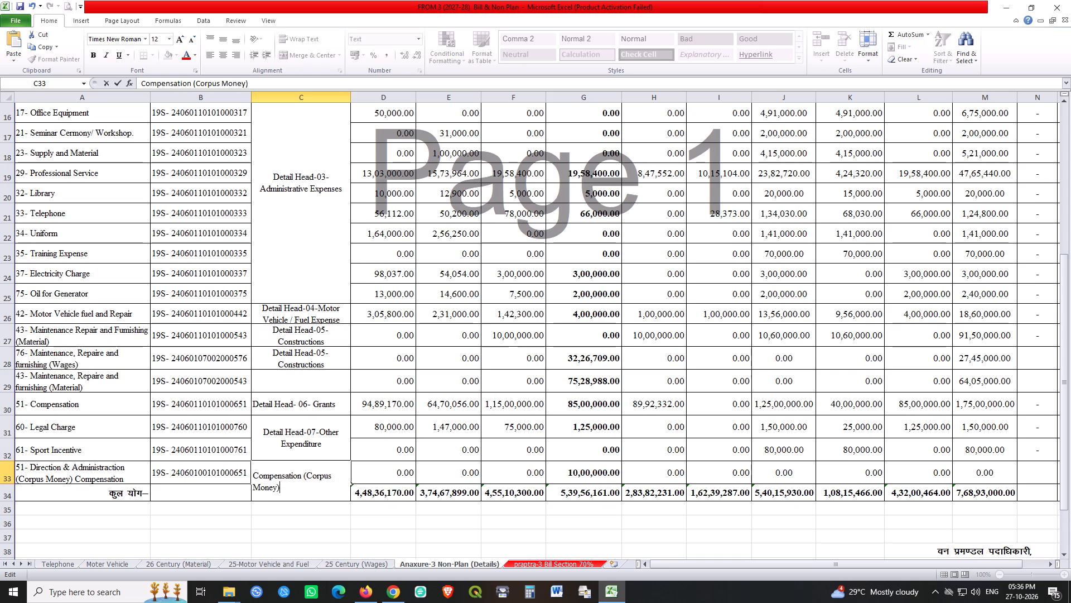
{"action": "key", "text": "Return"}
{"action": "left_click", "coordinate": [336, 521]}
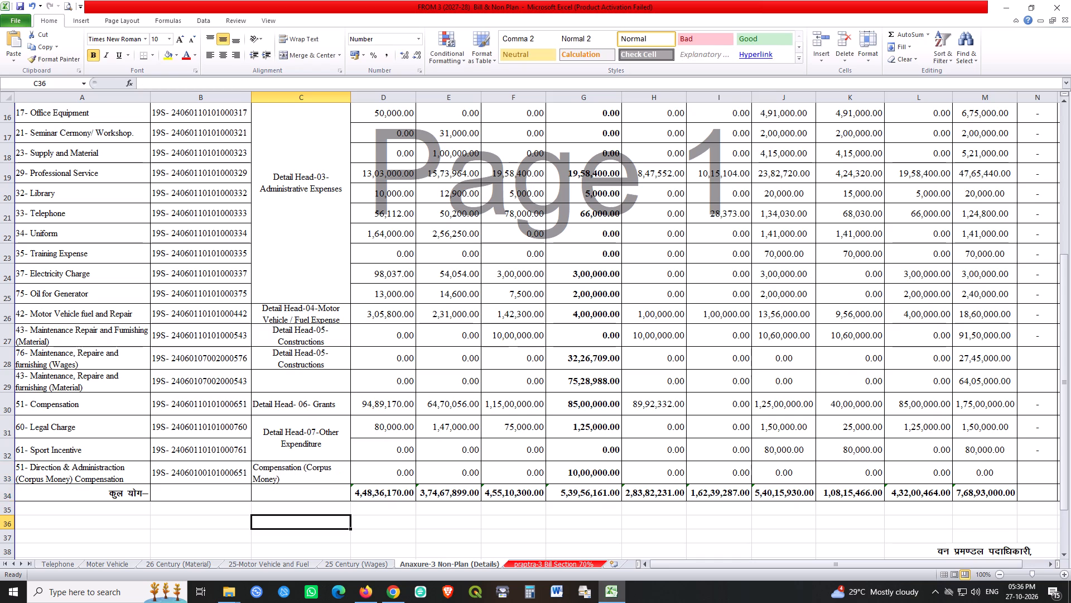
Save the workbook.
{"action": "key", "text": "ctrl+s"}
{"action": "key", "text": "ctrl+s"}
{"action": "key", "text": "ctrl+s"}
{"action": "key", "text": "ctrl+s"}
{"action": "key", "text": "ctrl+s"}
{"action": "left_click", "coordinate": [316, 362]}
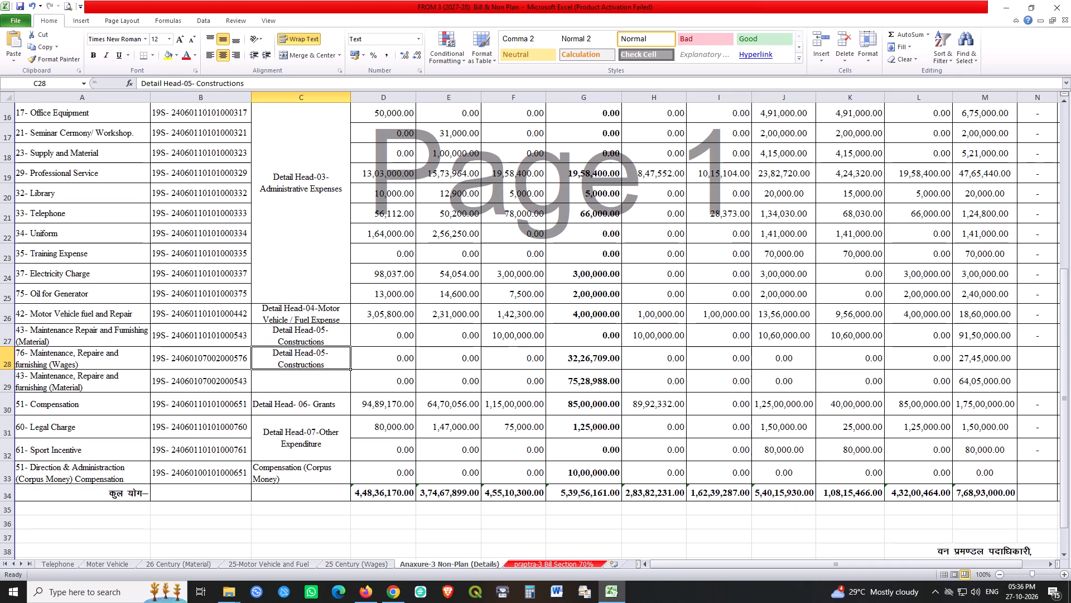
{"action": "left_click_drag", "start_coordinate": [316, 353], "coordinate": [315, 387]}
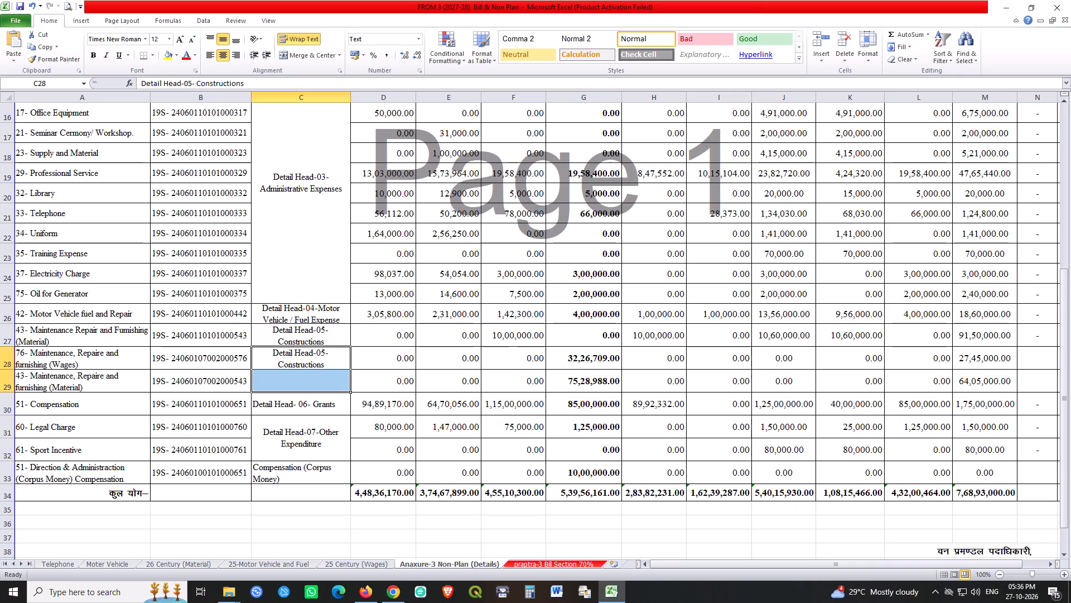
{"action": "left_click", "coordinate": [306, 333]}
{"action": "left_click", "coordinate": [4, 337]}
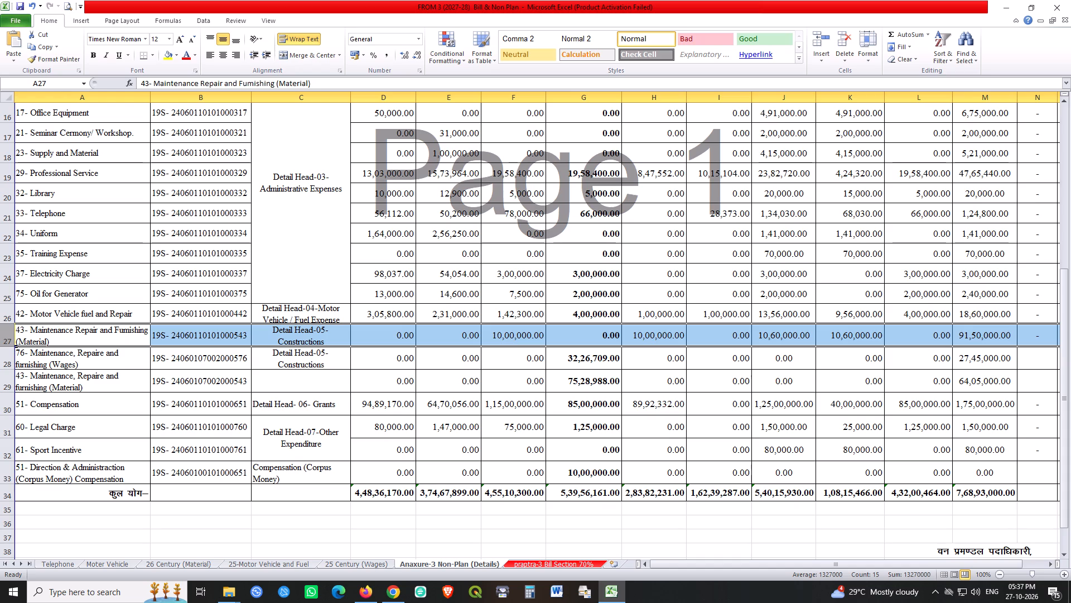
Replace the detail head of the 51- Direction & Administraction row with a single dash "-" and centre it.
{"action": "left_click", "coordinate": [290, 475]}
{"action": "key", "text": "minus"}
{"action": "key", "text": "Return"}
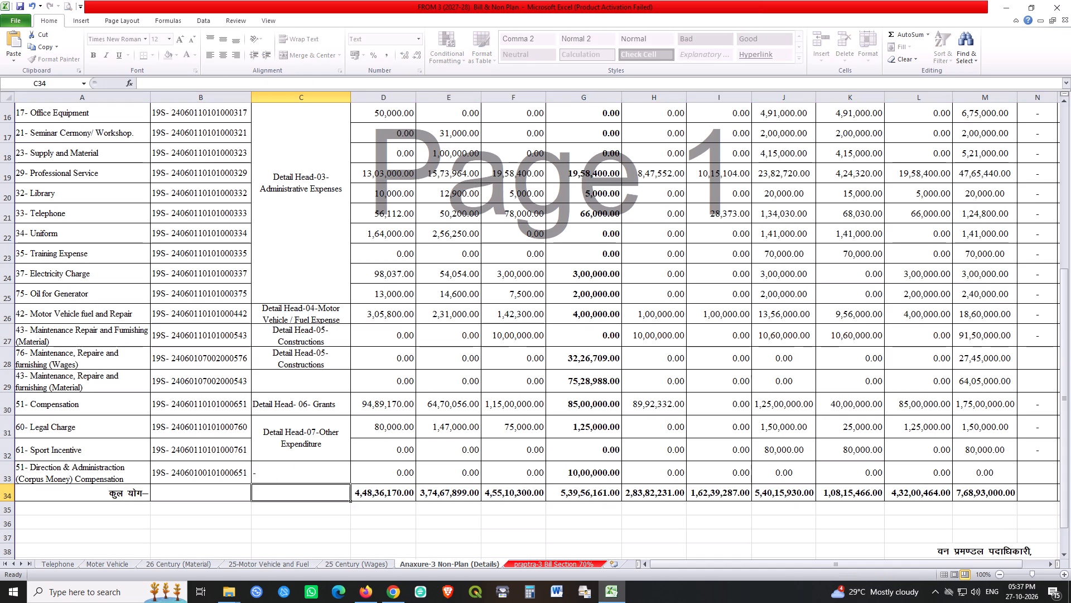
{"action": "left_click", "coordinate": [290, 475]}
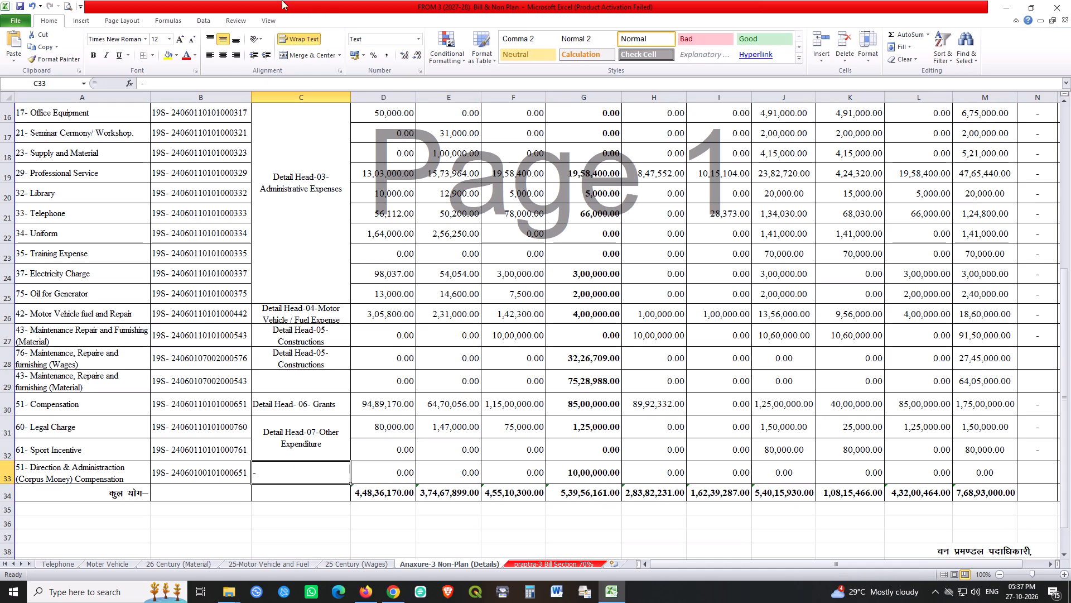
{"action": "left_click", "coordinate": [223, 52]}
{"action": "left_click_drag", "start_coordinate": [296, 360], "coordinate": [295, 375]}
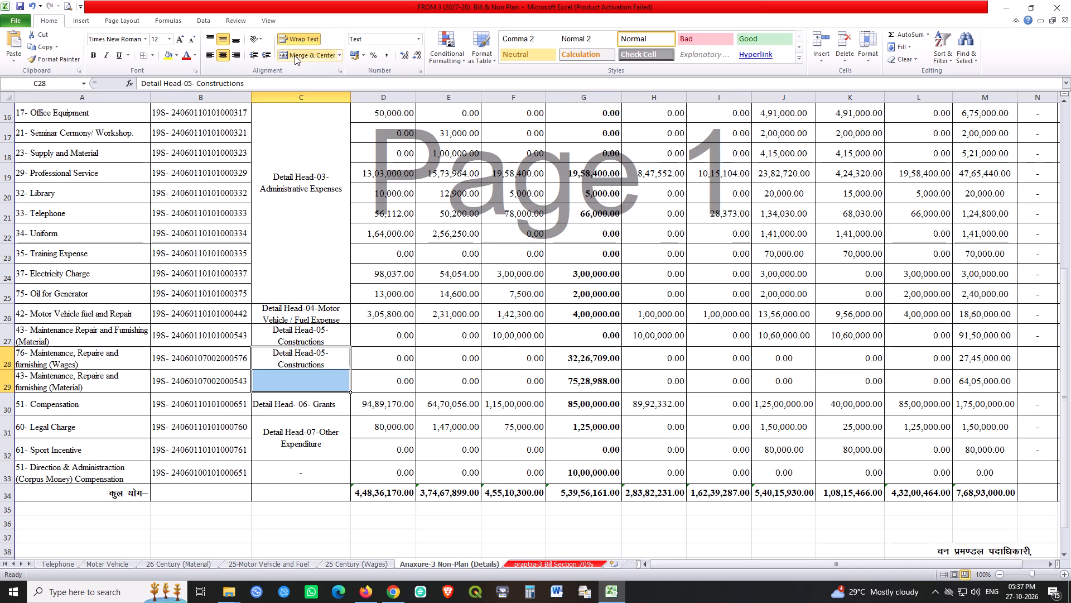
{"action": "left_click", "coordinate": [295, 55]}
{"action": "left_click", "coordinate": [286, 336]}
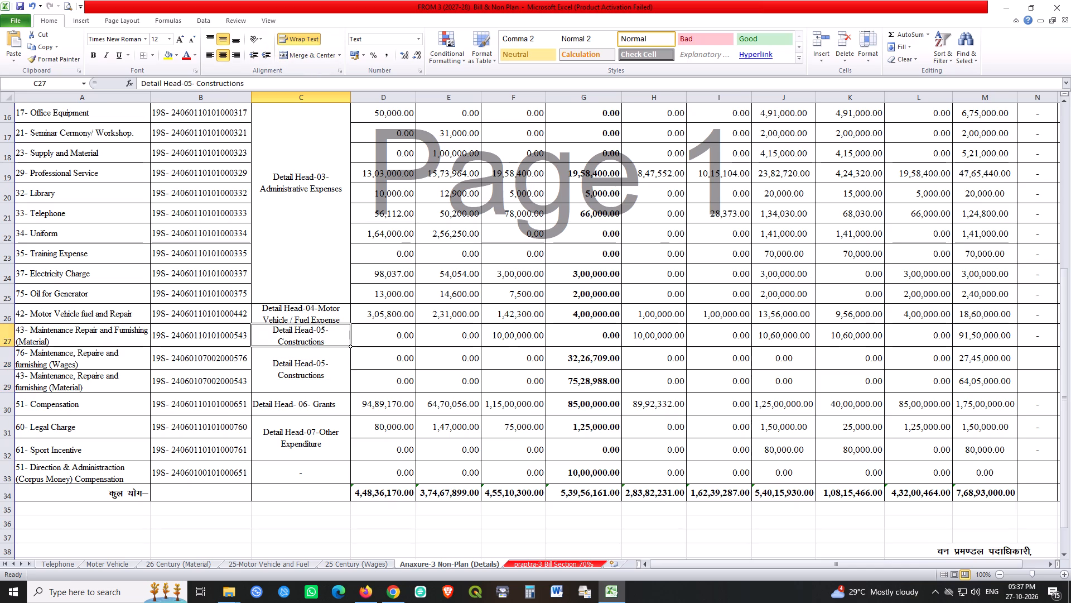
{"action": "left_click", "coordinate": [9, 335]}
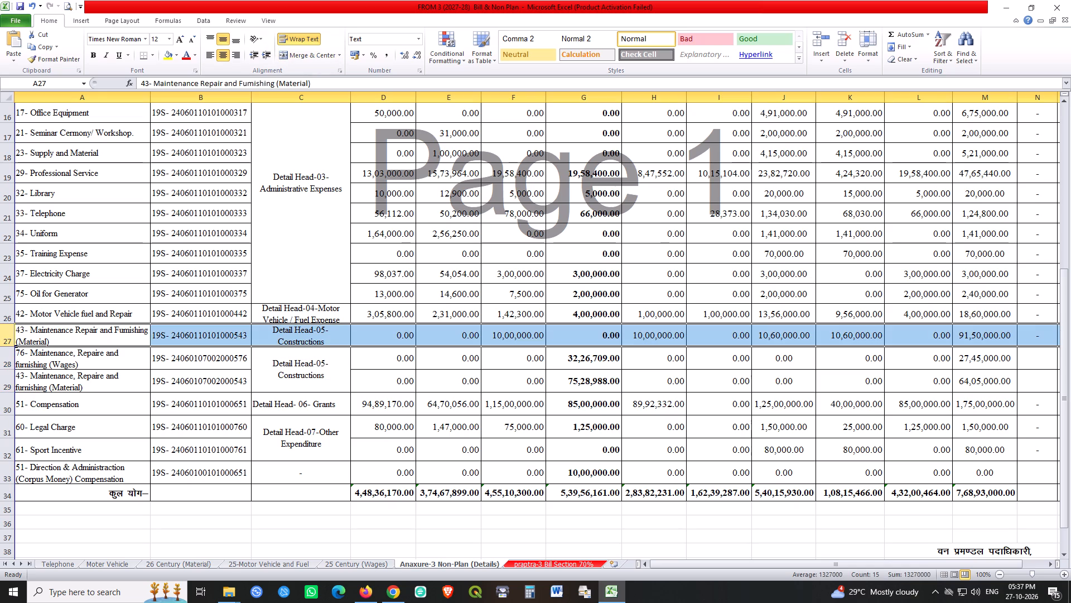
{"action": "key", "text": "ctrl+minus"}
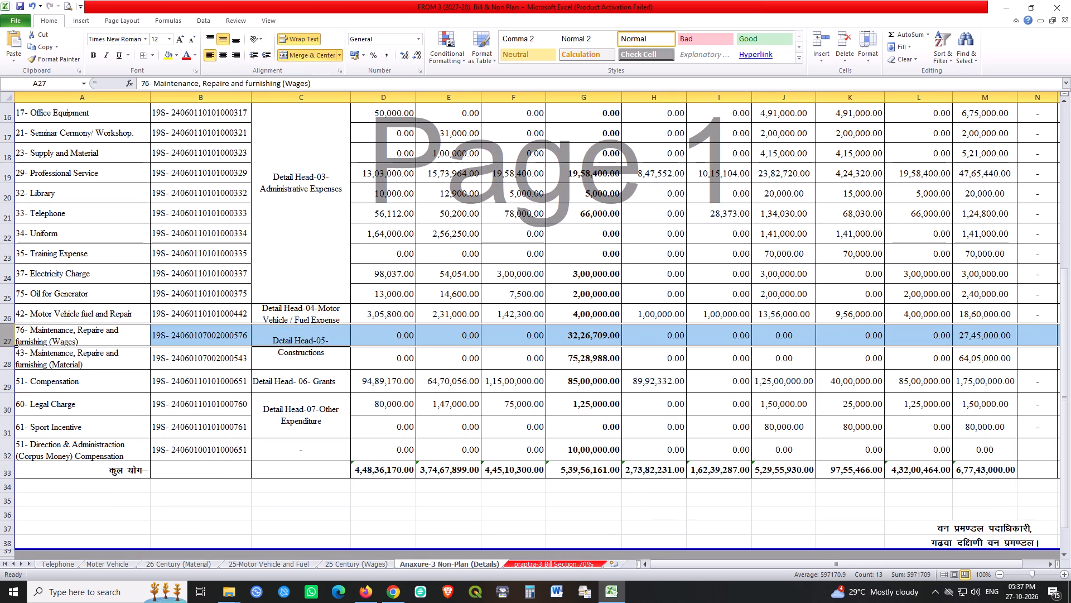
Underline the words "51- Direction & Administraction" in the label of the row directly above the total.
{"action": "left_click", "coordinate": [122, 445]}
{"action": "double_click", "coordinate": [128, 446]}
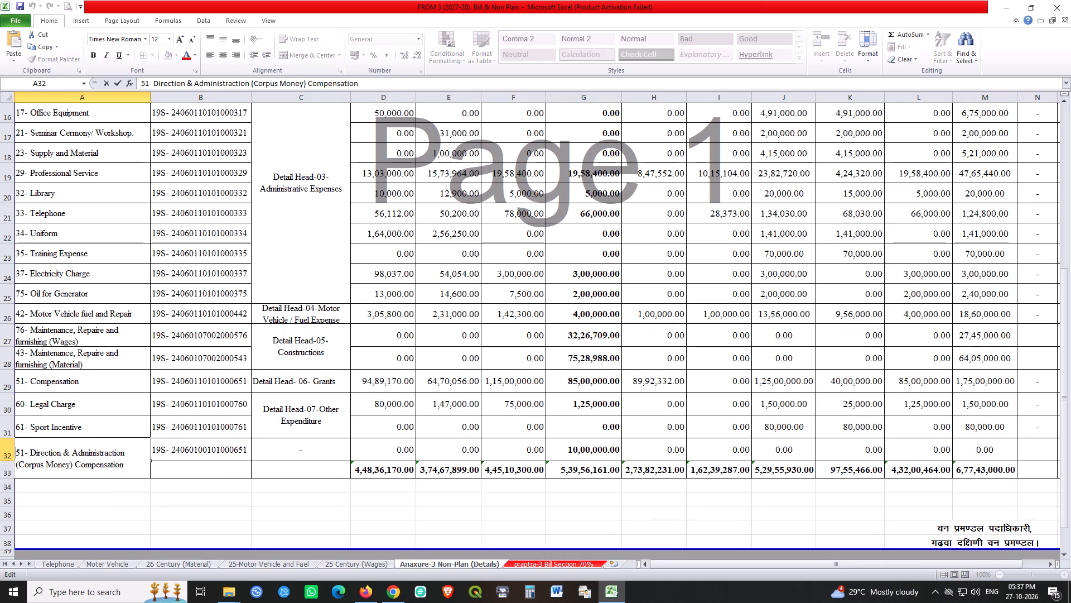
{"action": "left_click_drag", "start_coordinate": [131, 454], "coordinate": [7, 451]}
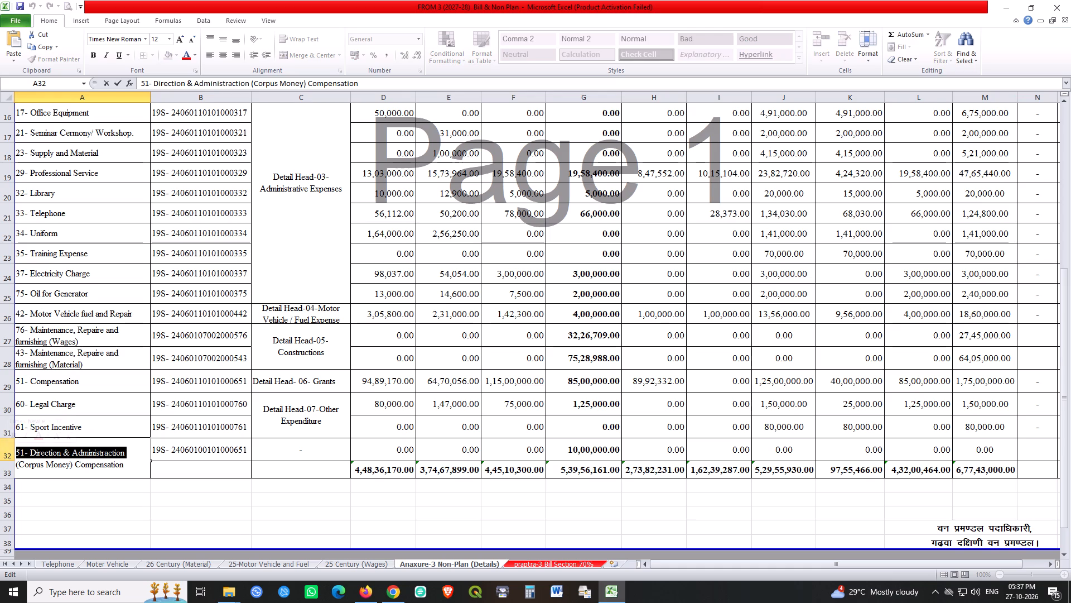
{"action": "key", "text": "ctrl+u"}
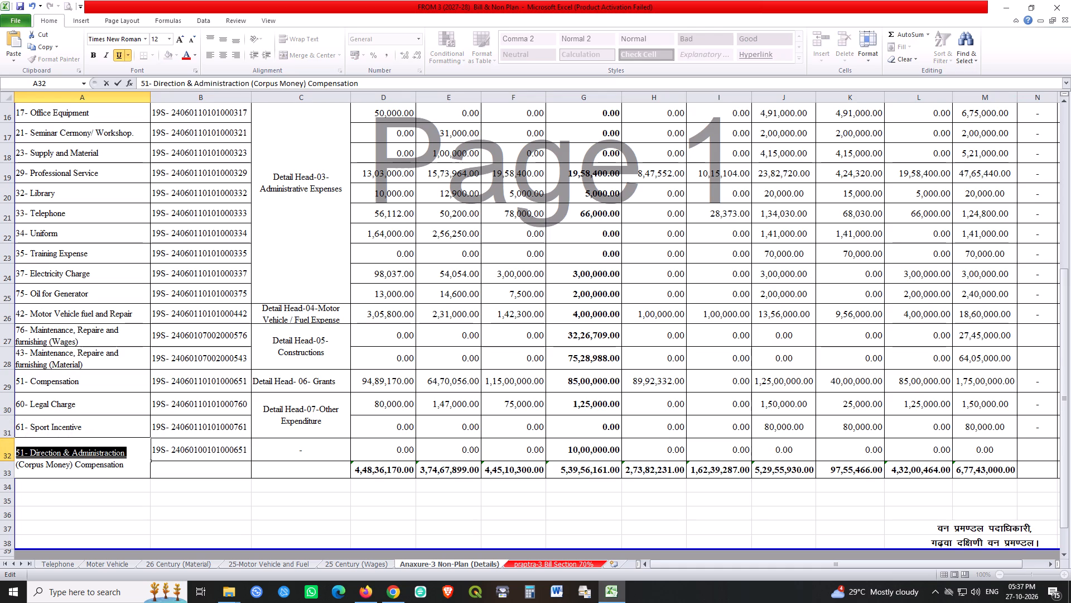
Move "Compensation" in front of "(Corpus Money)" in the same label, with a space between them and no underline on that word.
{"action": "left_click_drag", "start_coordinate": [124, 467], "coordinate": [74, 465]}
{"action": "key", "text": "ctrl+x"}
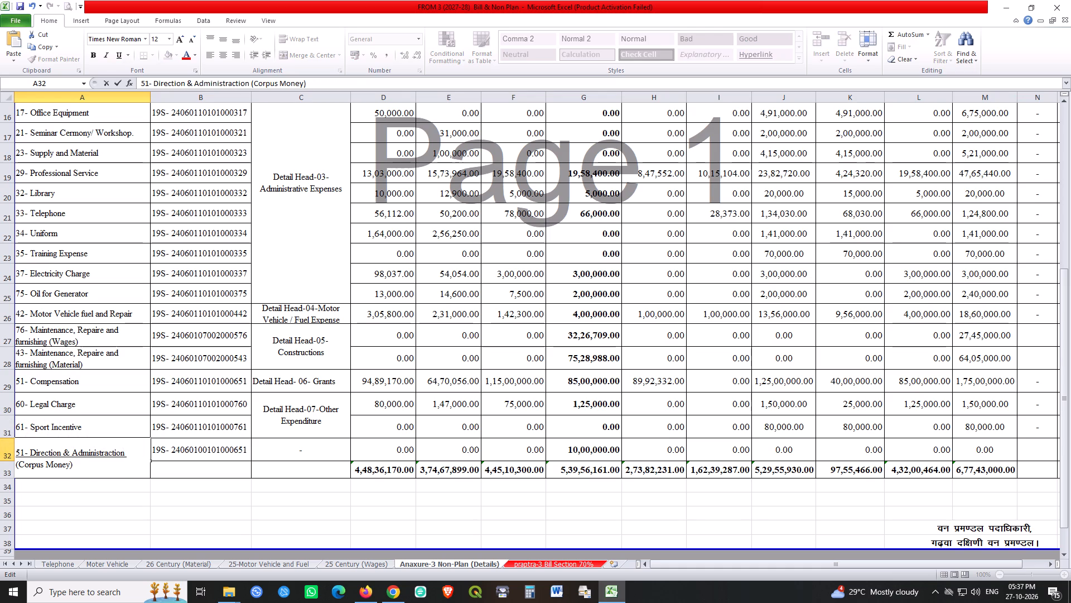
{"action": "left_click", "coordinate": [16, 465]}
{"action": "key", "text": "ctrl+v"}
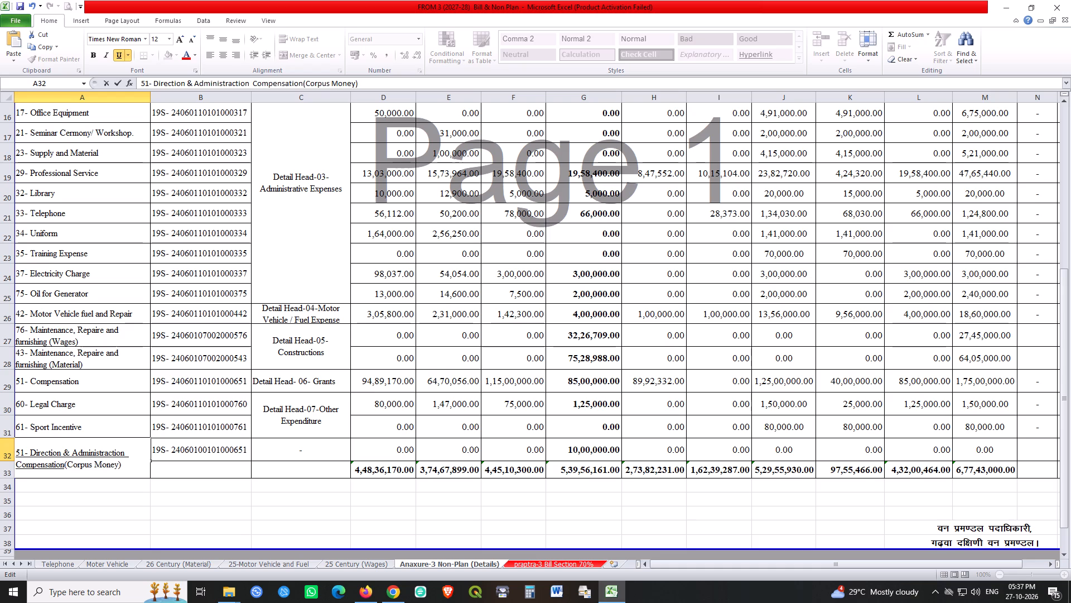
{"action": "key", "text": "space"}
{"action": "key", "text": "ctrl+shift+Left"}
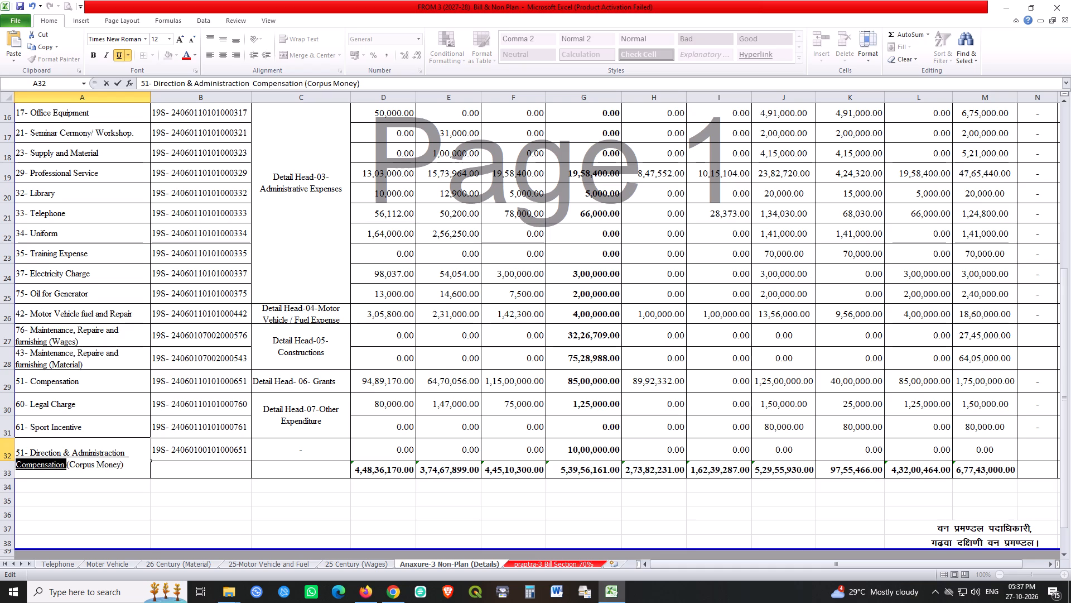
{"action": "key", "text": "ctrl+u"}
{"action": "left_click", "coordinate": [353, 358]}
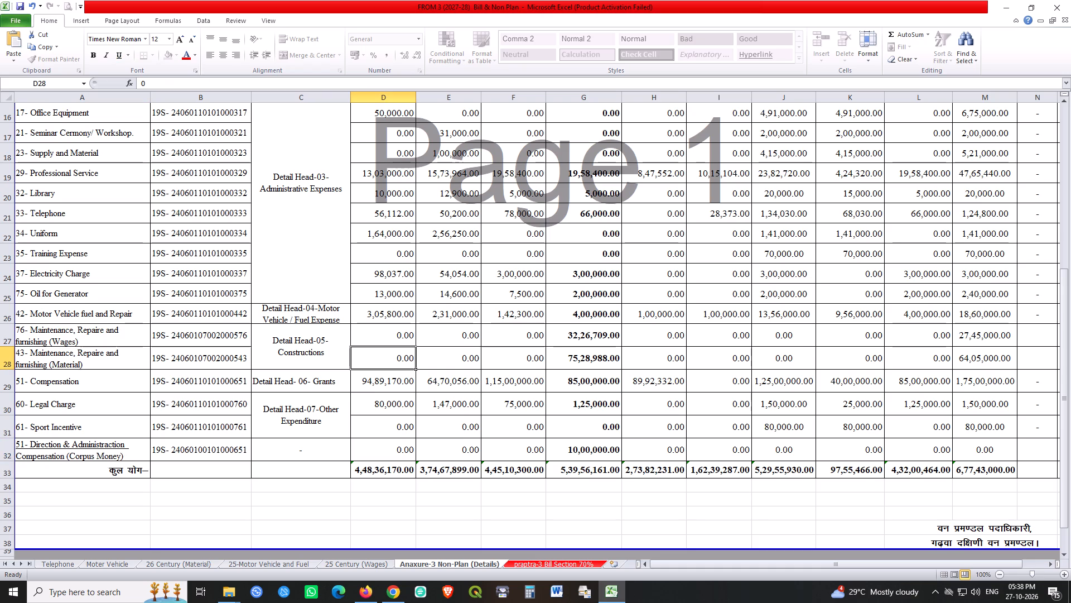
Save the workbook.
{"action": "key", "text": "ctrl+s"}
{"action": "key", "text": "ctrl+s"}
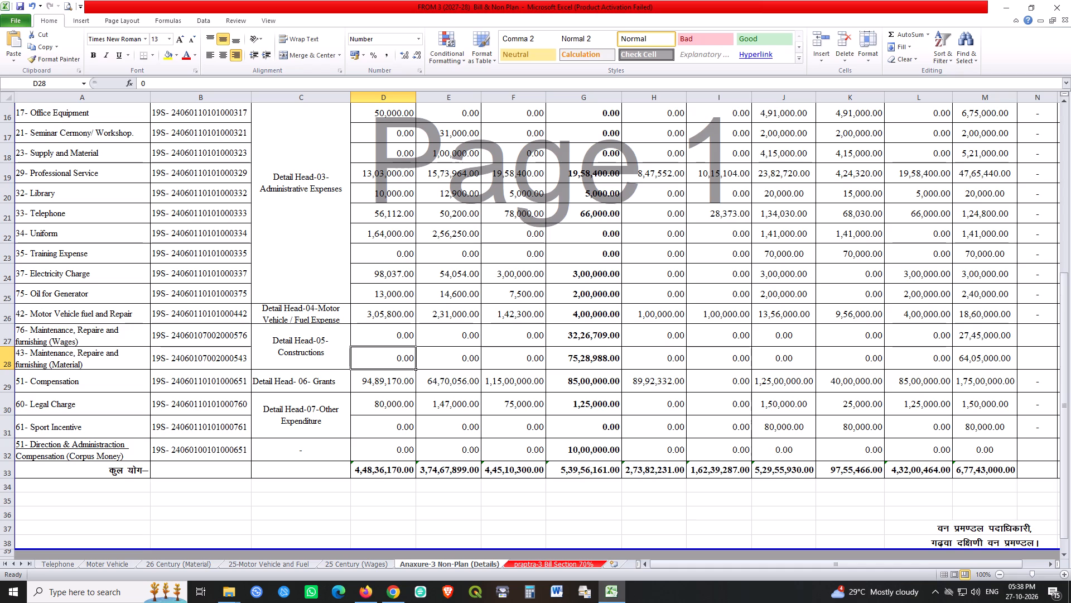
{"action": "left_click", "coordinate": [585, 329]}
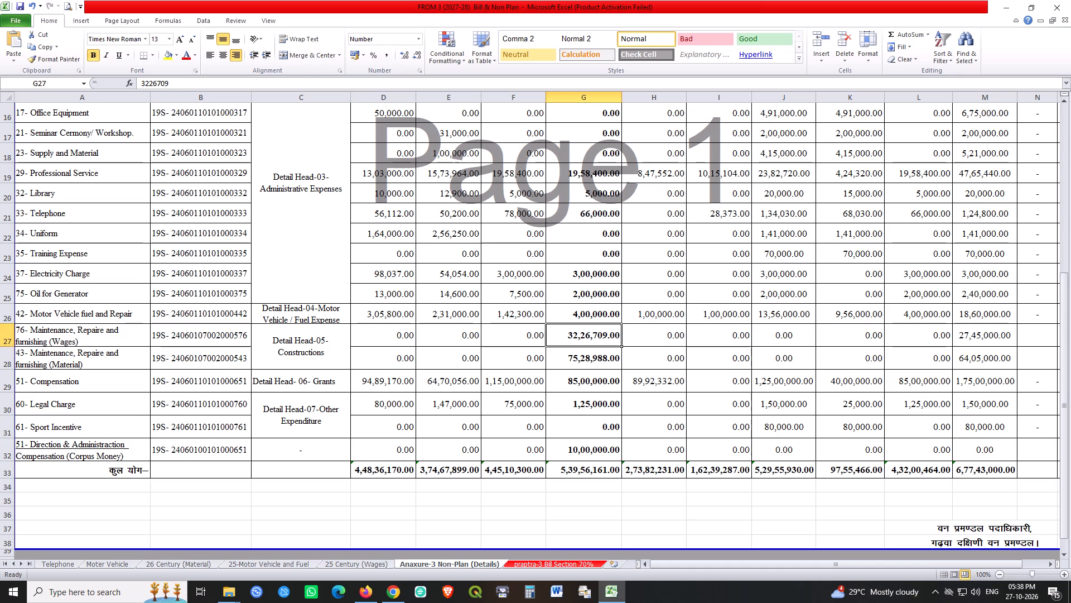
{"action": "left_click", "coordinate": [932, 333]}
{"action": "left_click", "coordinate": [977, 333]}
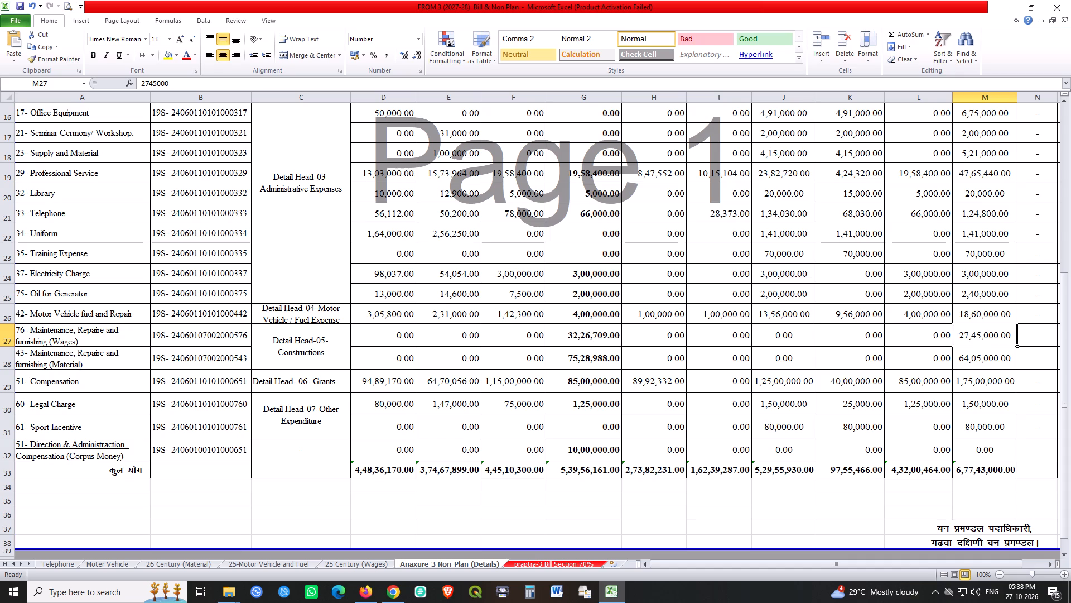
In the label directly above the total, renumber Direction & Administraction as "01-" and insert "51-" directly before "Compensation".
{"action": "double_click", "coordinate": [18, 447]}
{"action": "left_click", "coordinate": [20, 452]}
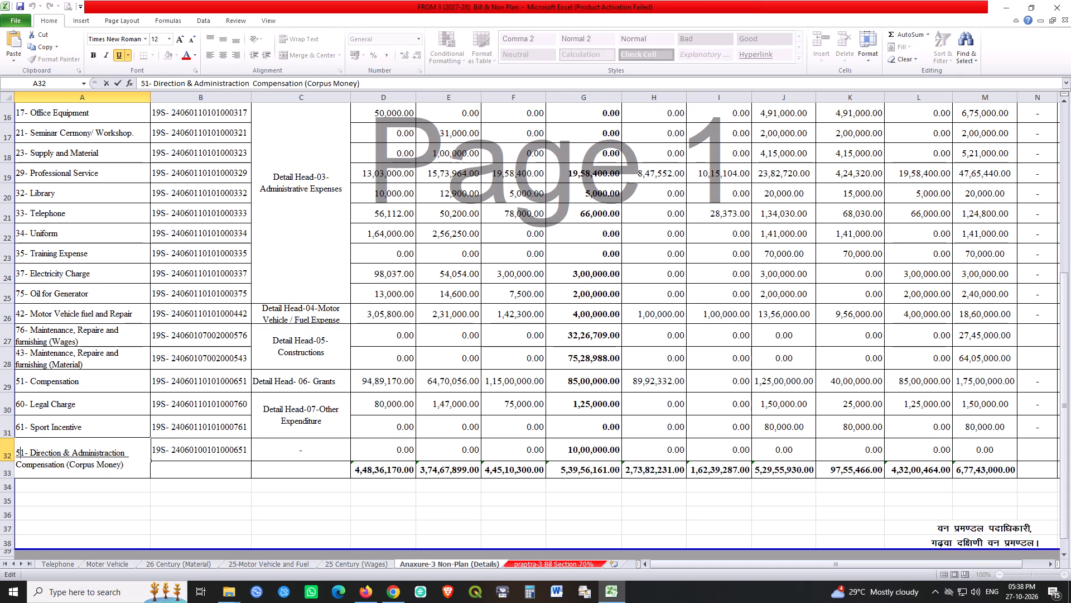
{"action": "key", "text": "shift+Left"}
{"action": "key", "text": "0"}
{"action": "key", "text": "Down"}
{"action": "key", "text": "Left"}
{"action": "type", "text": "51-"}
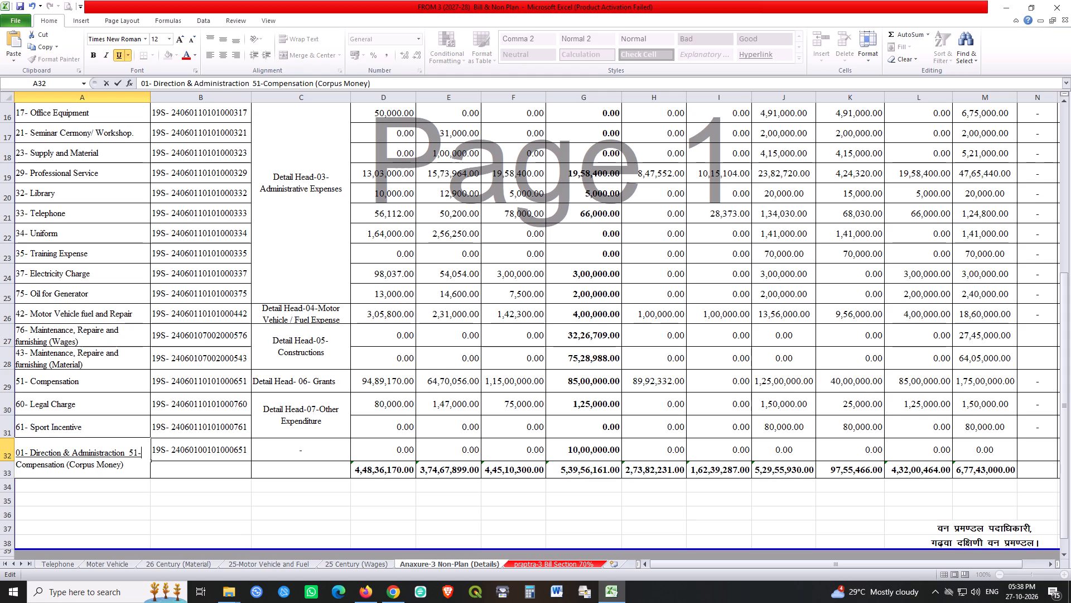
{"action": "key", "text": "Return"}
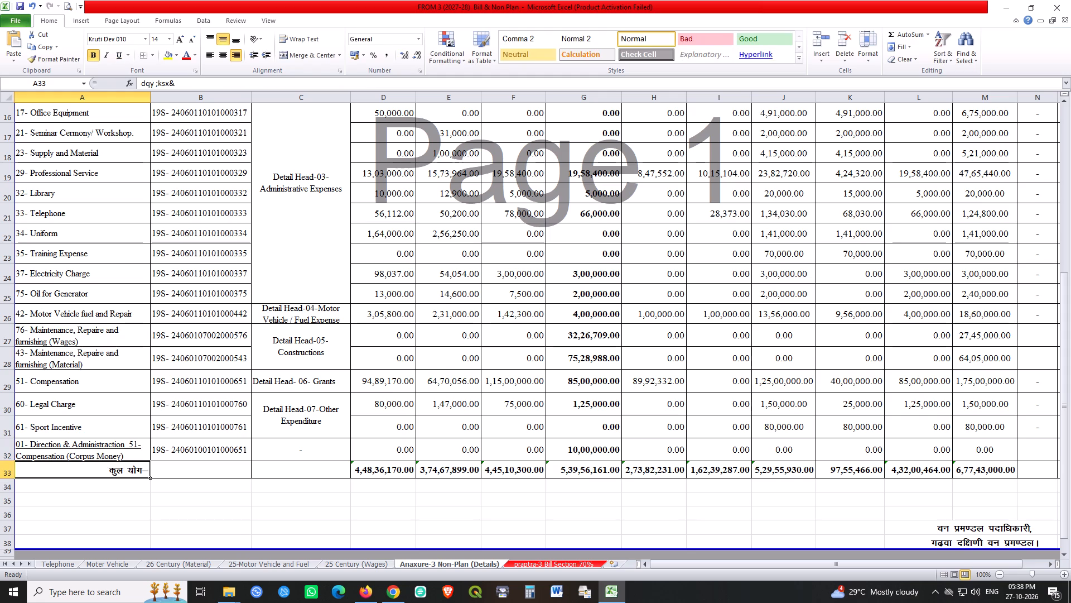
Save the workbook.
{"action": "left_click", "coordinate": [283, 492]}
{"action": "key", "text": "ctrl+s"}
{"action": "key", "text": "ctrl+s"}
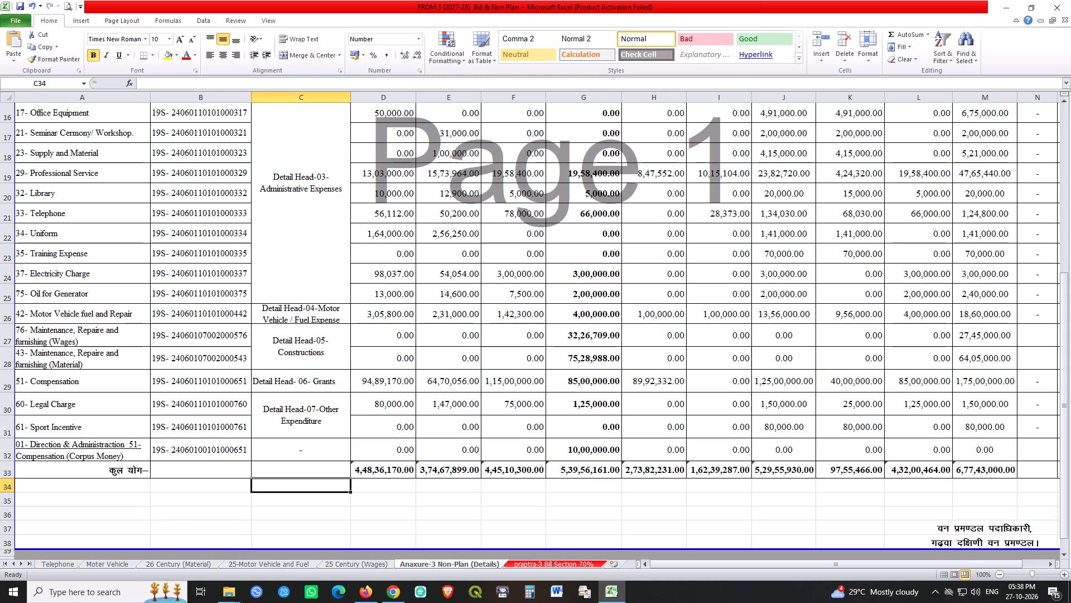
Auto-fit the height of the 42- Motor Vehicle fuel and Repair row.
{"action": "double_click", "coordinate": [12, 324]}
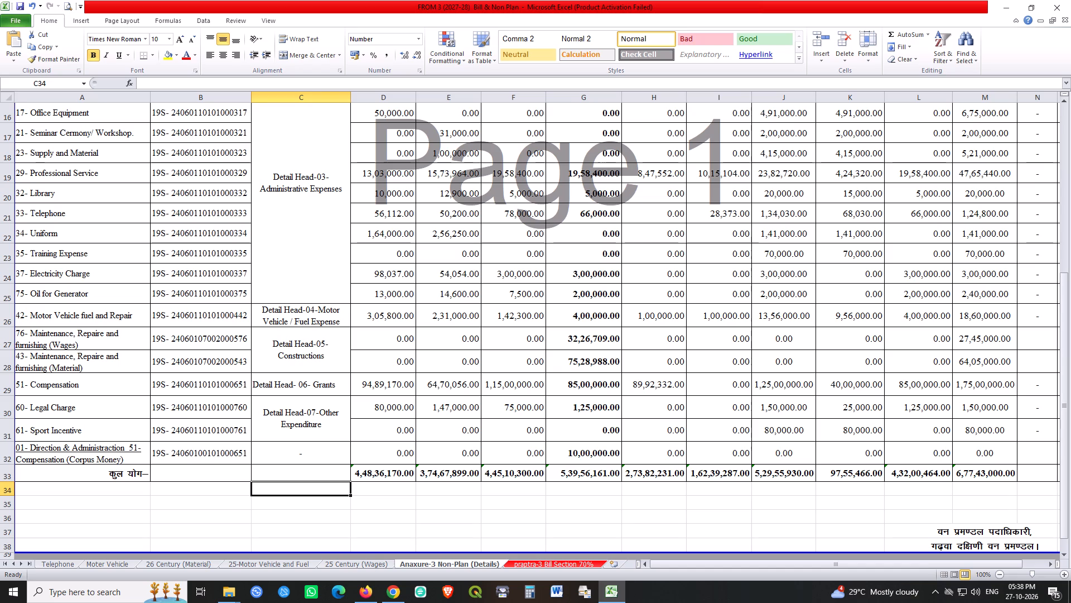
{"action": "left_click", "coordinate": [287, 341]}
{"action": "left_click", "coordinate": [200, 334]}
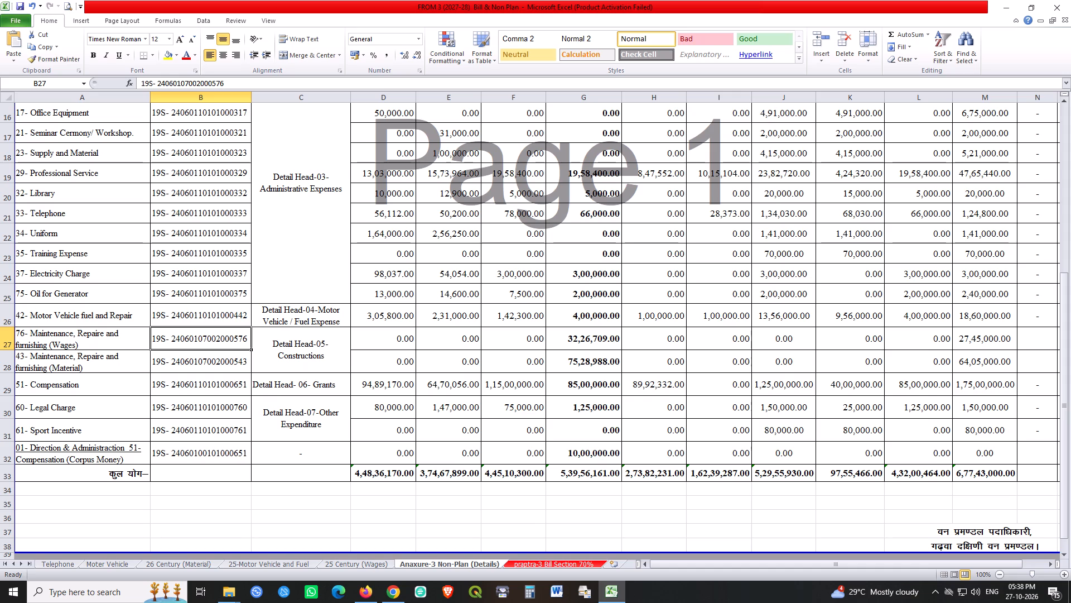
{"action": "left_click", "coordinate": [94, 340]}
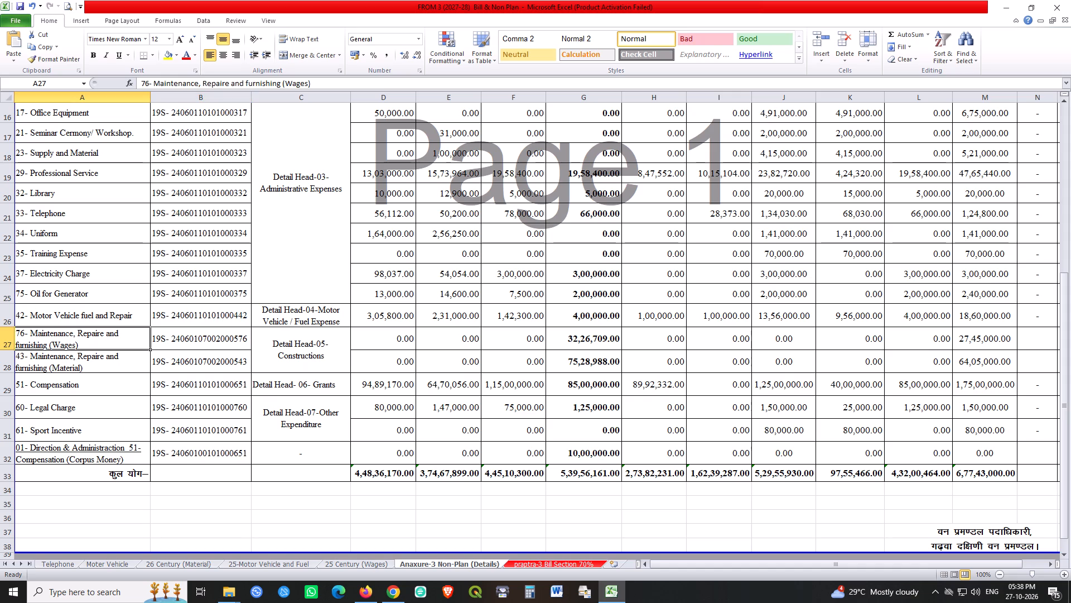
Insert a line break before "51-Compensation (Corpus Money)" in the 01- Direction & Administraction label.
{"action": "double_click", "coordinate": [131, 452]}
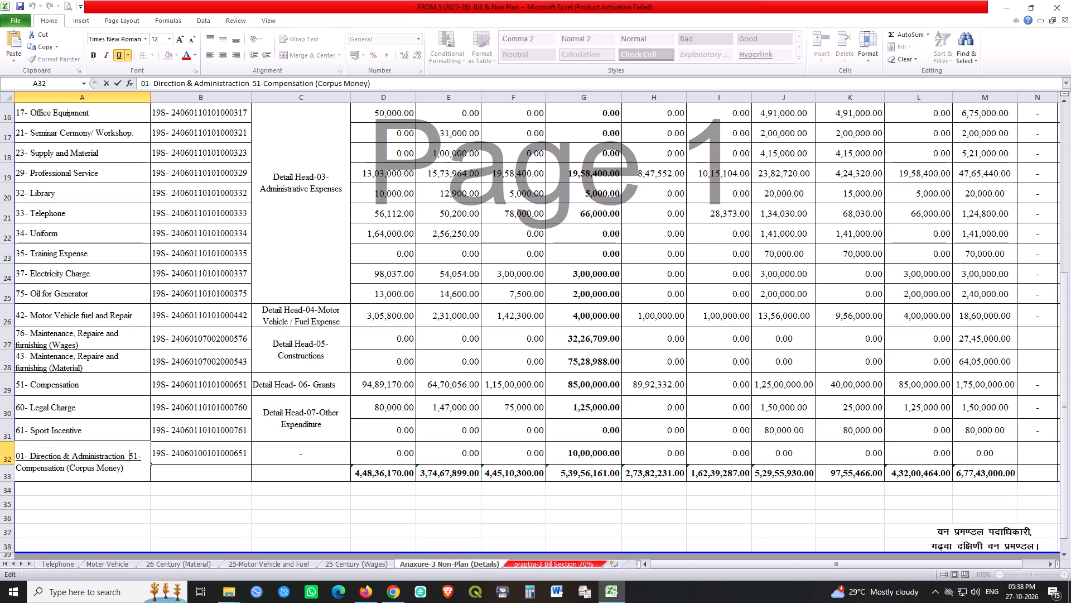
{"action": "key", "text": "alt+Return"}
{"action": "key", "text": "Return"}
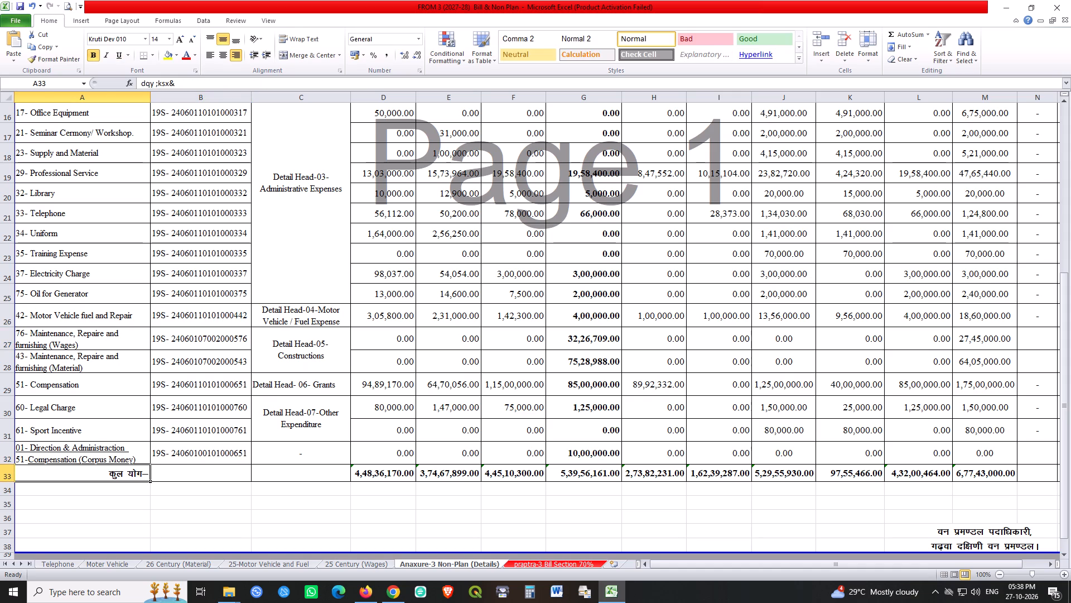
{"action": "double_click", "coordinate": [138, 461]}
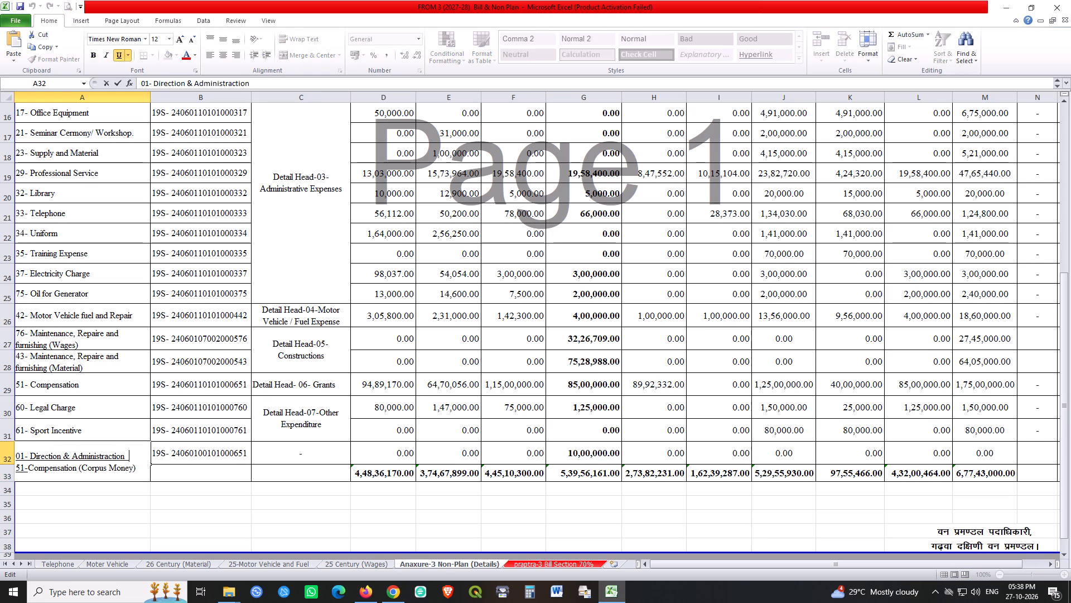
{"action": "key", "text": "Return"}
{"action": "left_click", "coordinate": [225, 489]}
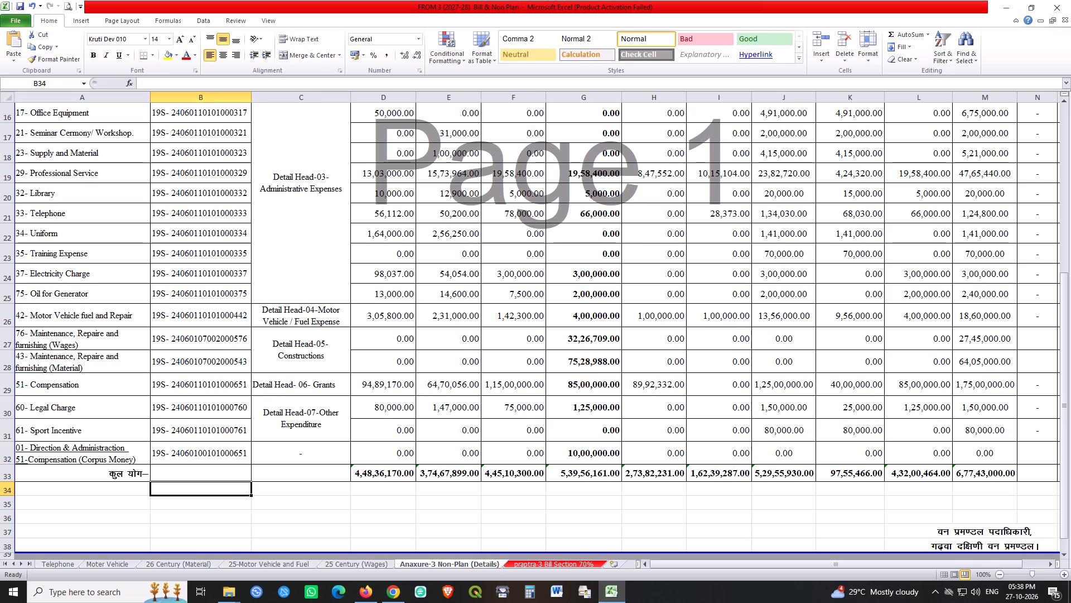
Check the entries of the two Maintenance, Repaire and furnishing rows, especially their amounts in column M.
{"action": "left_click", "coordinate": [224, 410]}
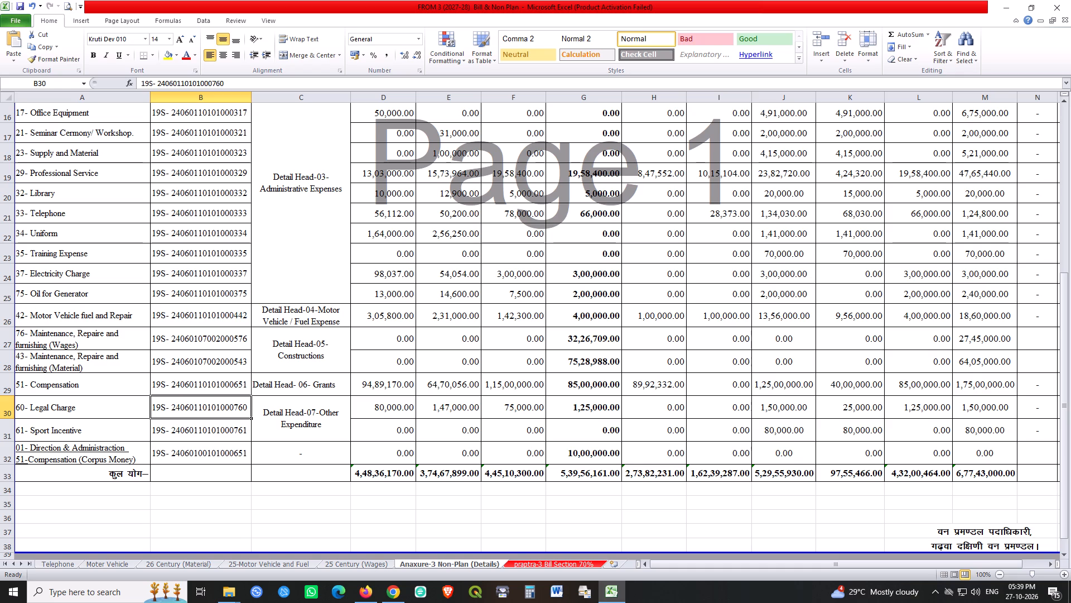
{"action": "left_click", "coordinate": [83, 361]}
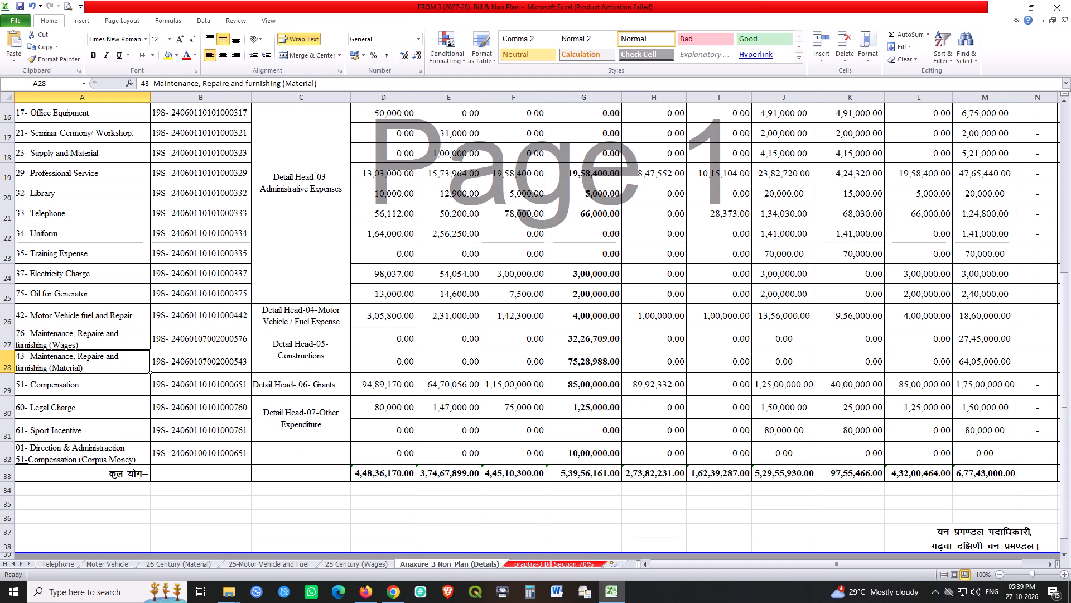
{"action": "left_click", "coordinate": [601, 359]}
{"action": "left_click", "coordinate": [983, 367]}
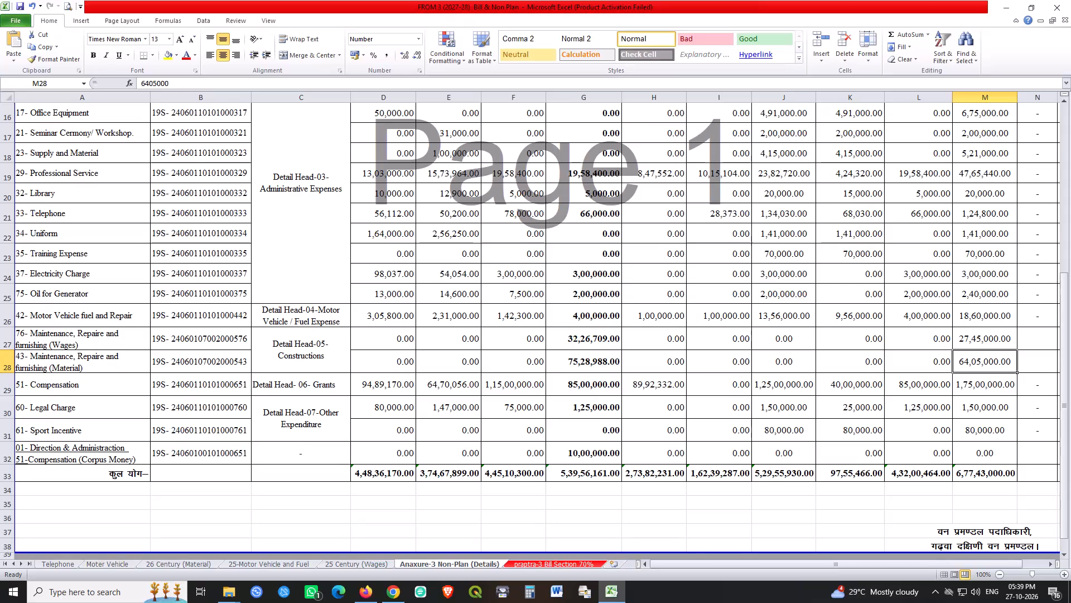
{"action": "left_click", "coordinate": [997, 338]}
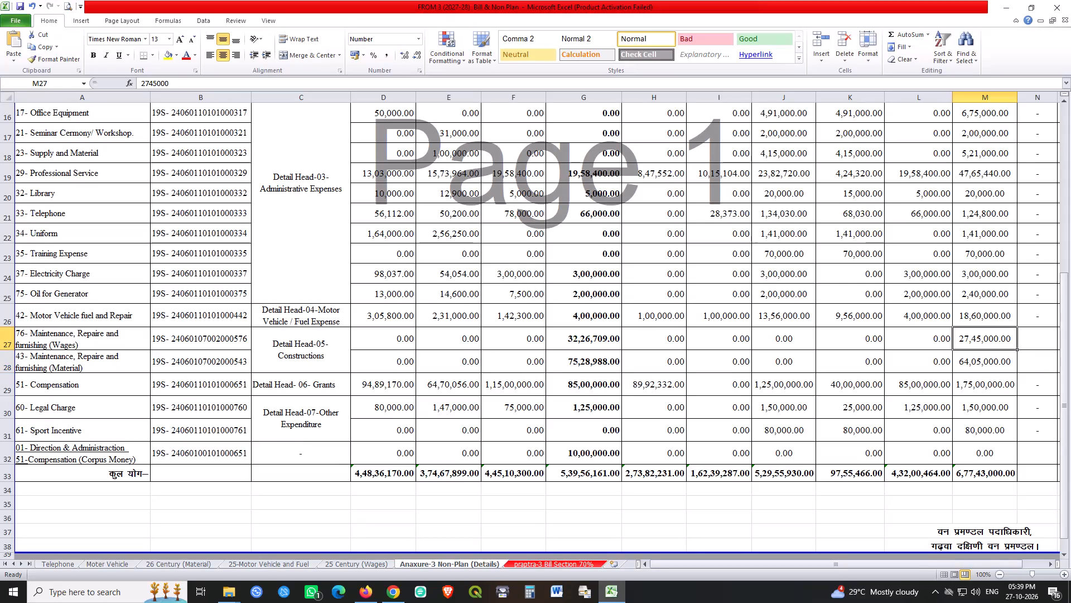
{"action": "left_click", "coordinate": [996, 356]}
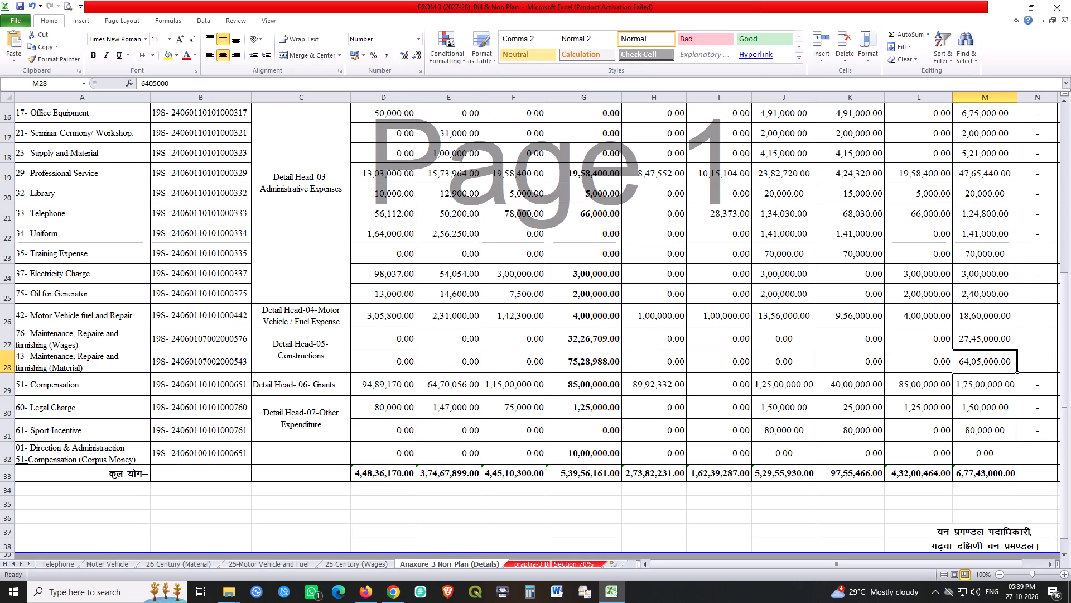
{"action": "left_click", "coordinate": [1009, 339]}
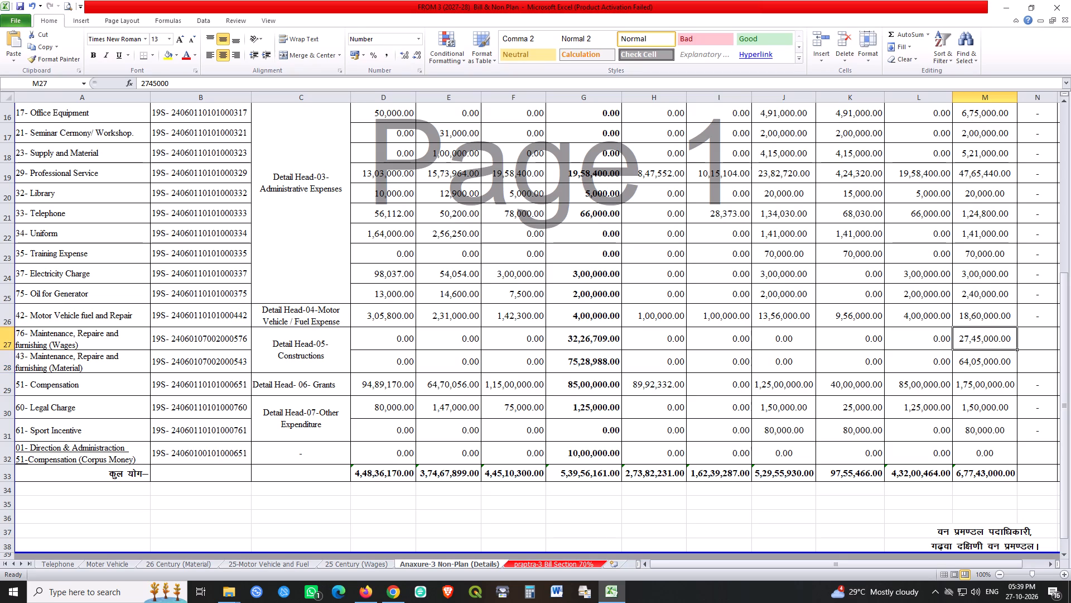
Save the workbook.
{"action": "key", "text": "ctrl+s"}
{"action": "key", "text": "ctrl+s"}
{"action": "key", "text": "ctrl+s"}
{"action": "key", "text": "ctrl+s"}
{"action": "key", "text": "ctrl+s"}
{"action": "key", "text": "ctrl+s"}
{"action": "key", "text": "ctrl+s"}
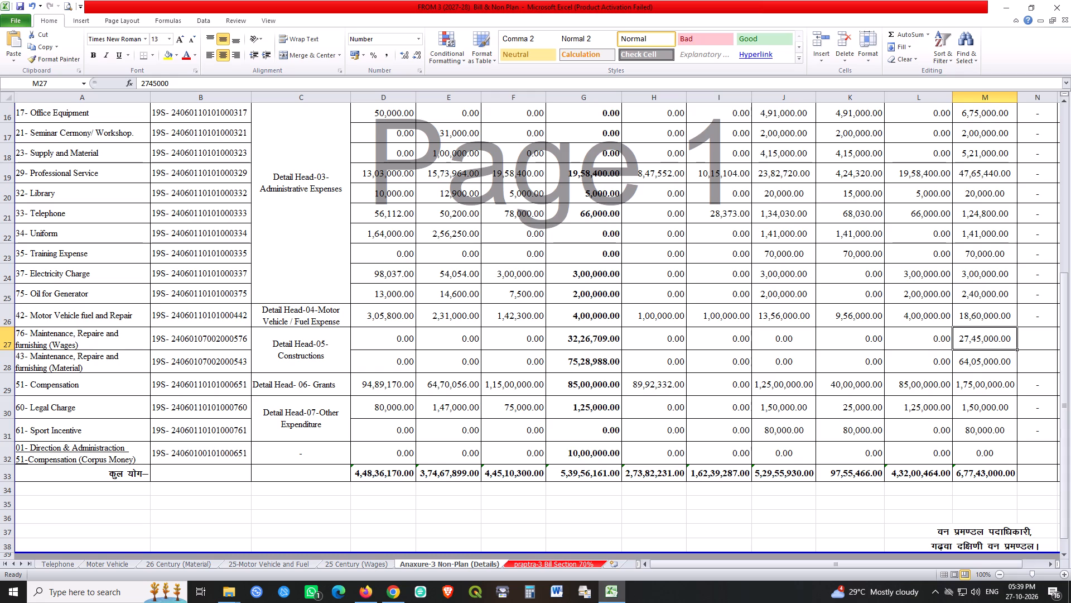
{"action": "left_click", "coordinate": [855, 520]}
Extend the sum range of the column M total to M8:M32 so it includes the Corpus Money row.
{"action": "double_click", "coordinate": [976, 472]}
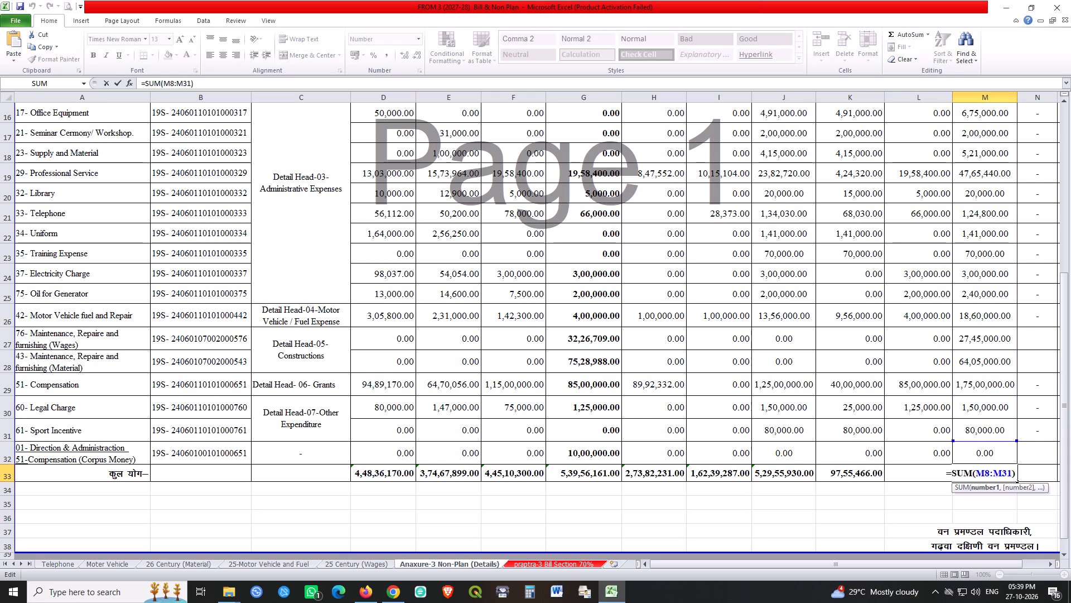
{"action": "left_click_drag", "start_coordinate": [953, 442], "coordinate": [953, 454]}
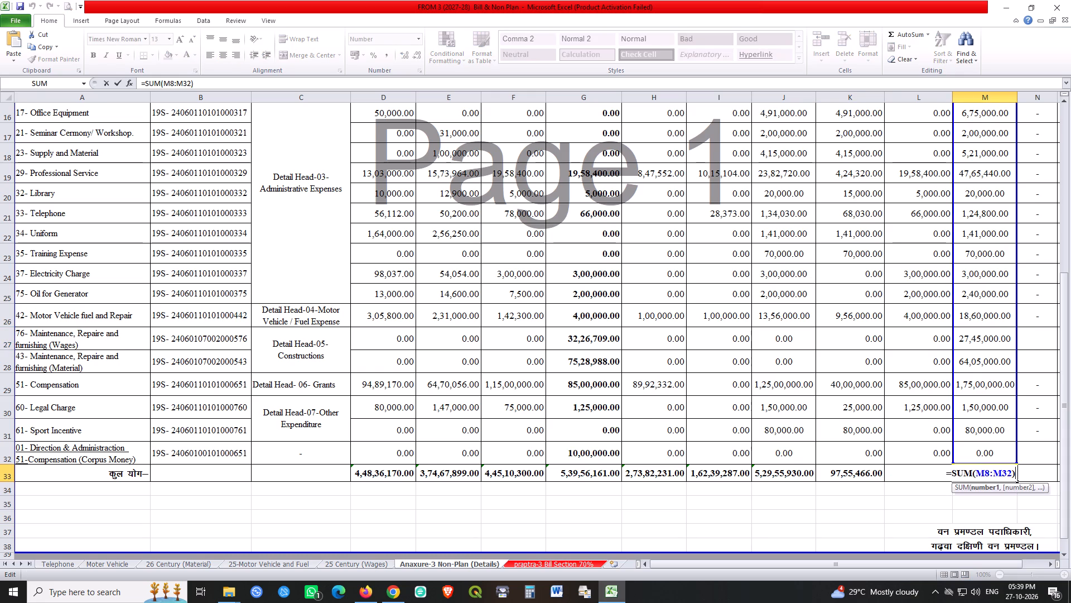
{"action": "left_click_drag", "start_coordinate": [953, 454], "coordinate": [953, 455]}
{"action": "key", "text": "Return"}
Extend the sum range of the column D total to D8:D32 so it includes the Corpus Money row.
{"action": "double_click", "coordinate": [389, 472]}
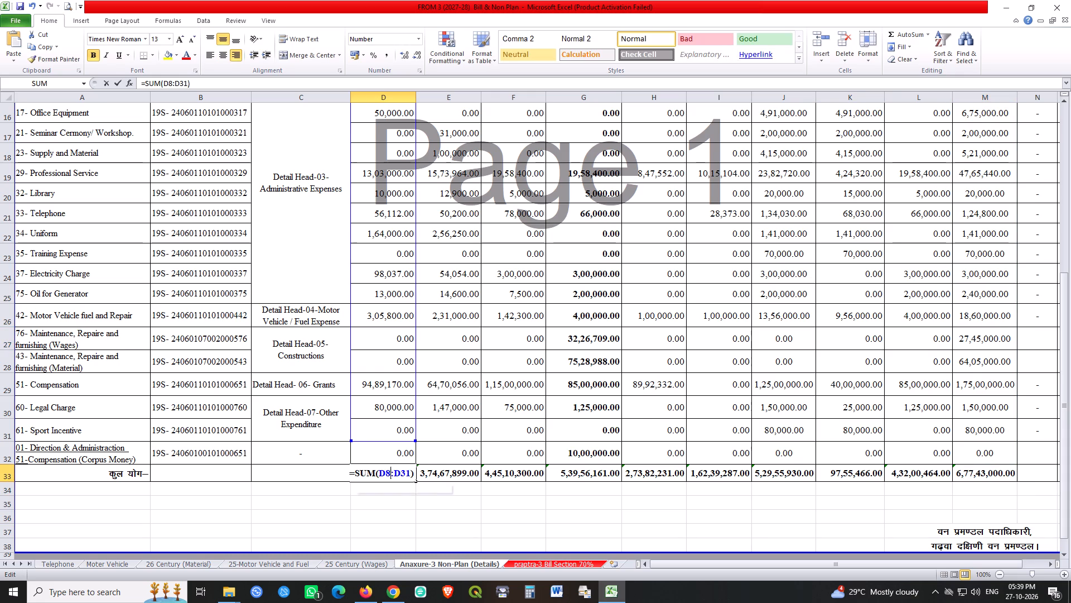
{"action": "left_click_drag", "start_coordinate": [350, 439], "coordinate": [351, 453]}
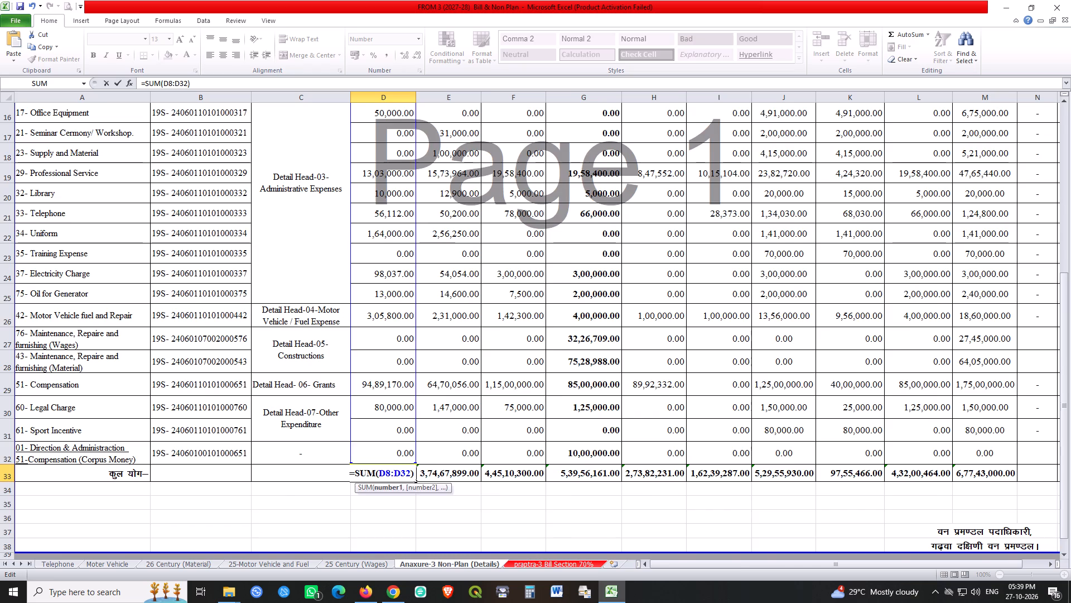
{"action": "scroll", "coordinate": [449, 410], "scroll_direction": "up", "scroll_amount": 4}
{"action": "key", "text": "Return"}
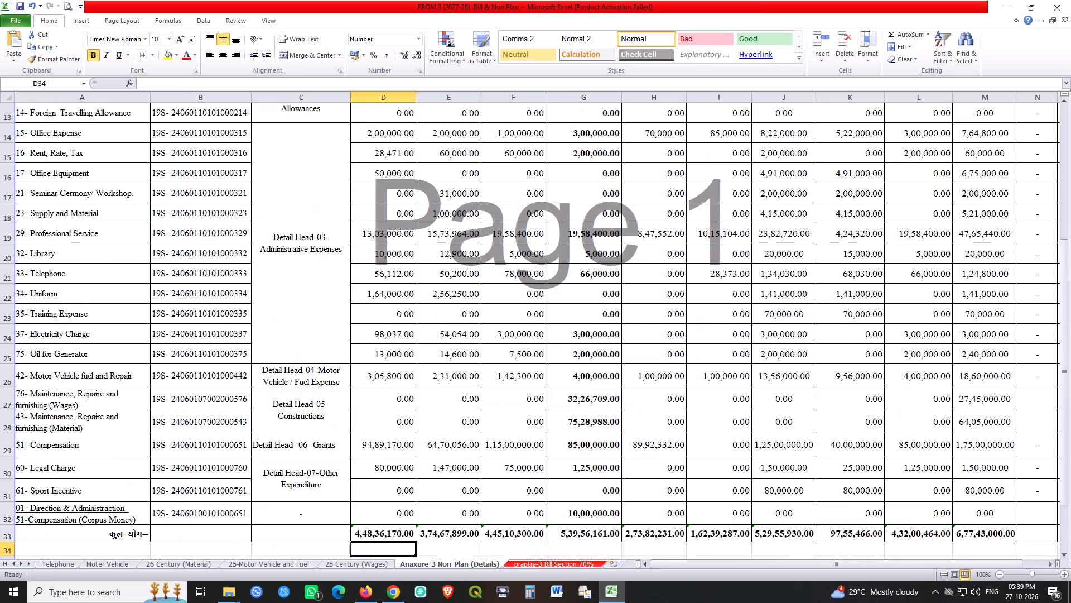
Fill the column D total formula across the total row through column M.
{"action": "left_click", "coordinate": [395, 535]}
{"action": "left_click_drag", "start_coordinate": [416, 543], "coordinate": [1019, 525]}
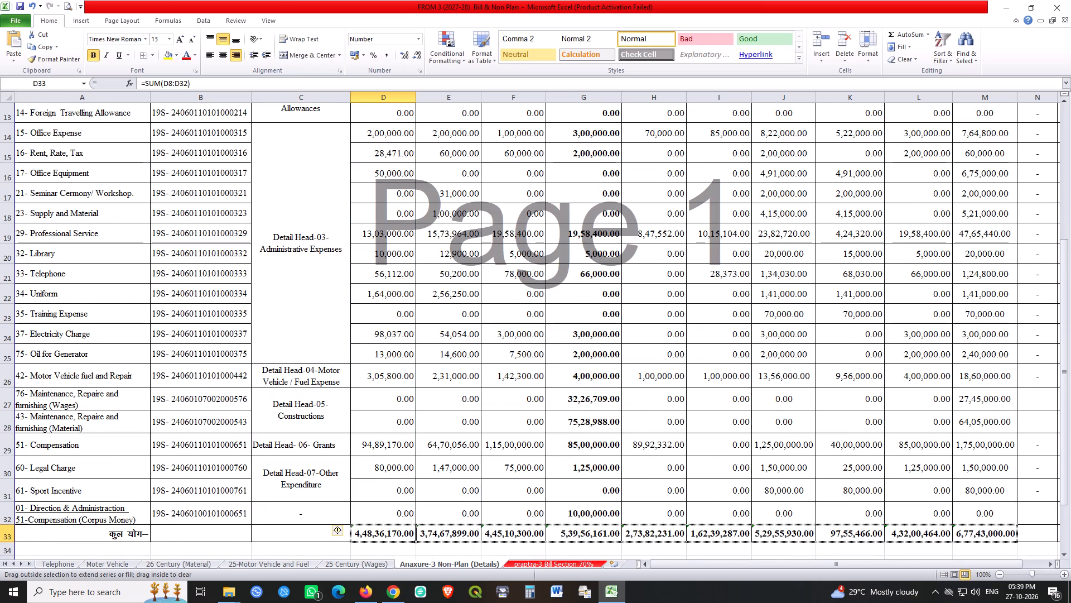
{"action": "left_click_drag", "start_coordinate": [1019, 525], "coordinate": [1017, 540]}
{"action": "left_click", "coordinate": [953, 544]}
{"action": "left_click_drag", "start_coordinate": [964, 565], "coordinate": [1017, 561]}
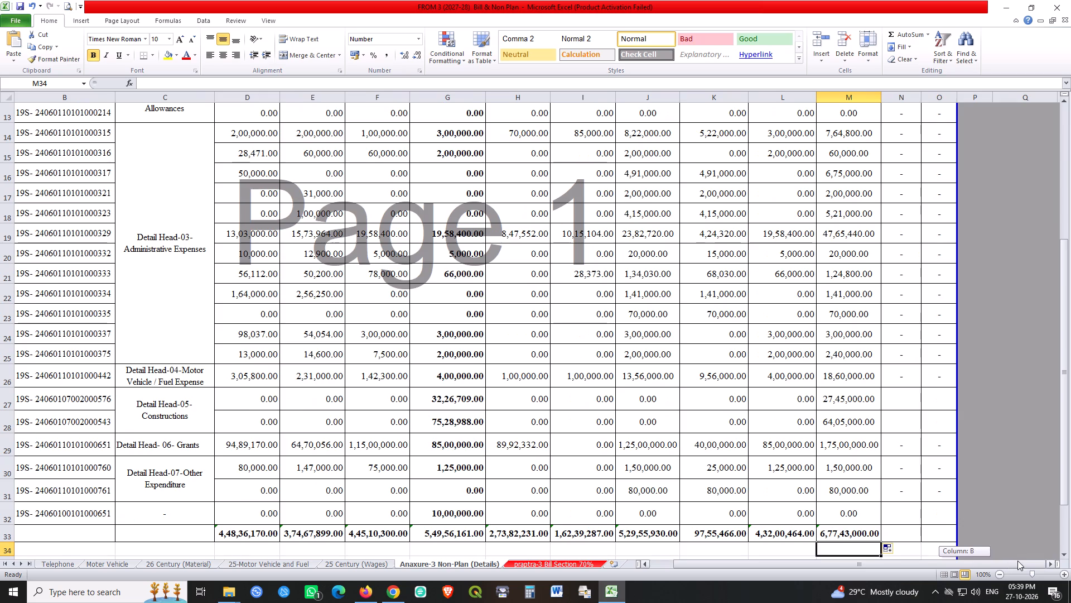
{"action": "left_click_drag", "start_coordinate": [1017, 561], "coordinate": [939, 561]}
Save the workbook.
{"action": "scroll", "coordinate": [1029, 423], "scroll_direction": "up", "scroll_amount": 2}
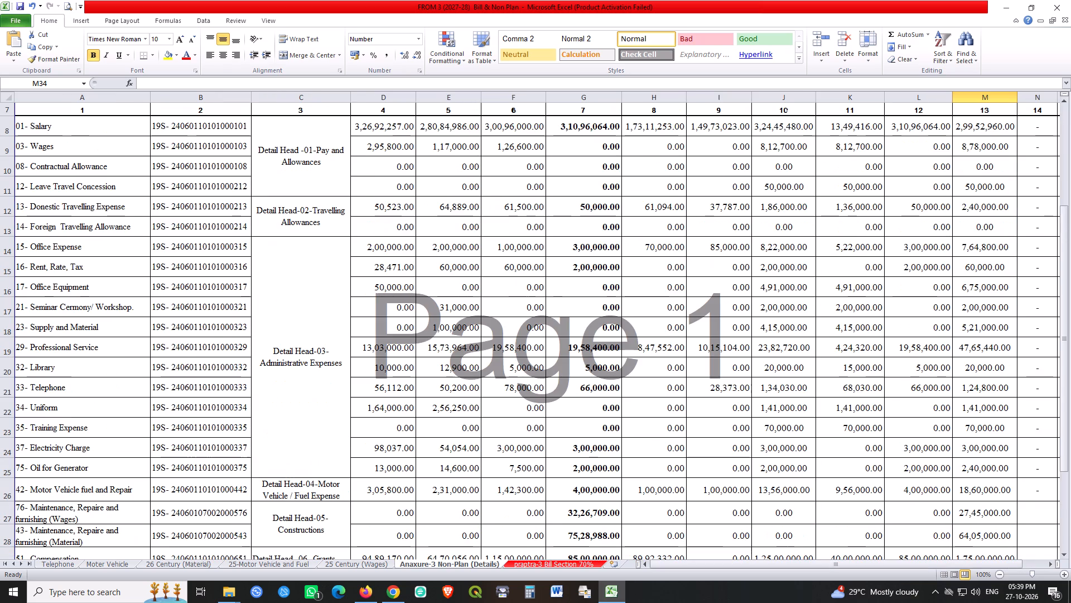
{"action": "key", "text": "ctrl+s"}
{"action": "key", "text": "ctrl+s"}
{"action": "key", "text": "ctrl+s"}
{"action": "key", "text": "ctrl+s"}
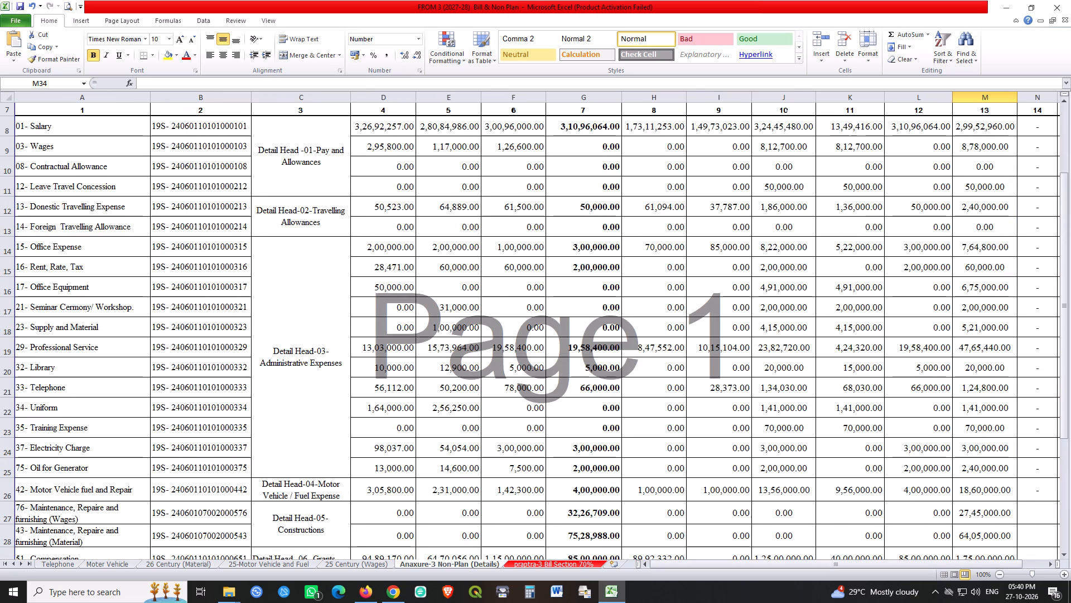
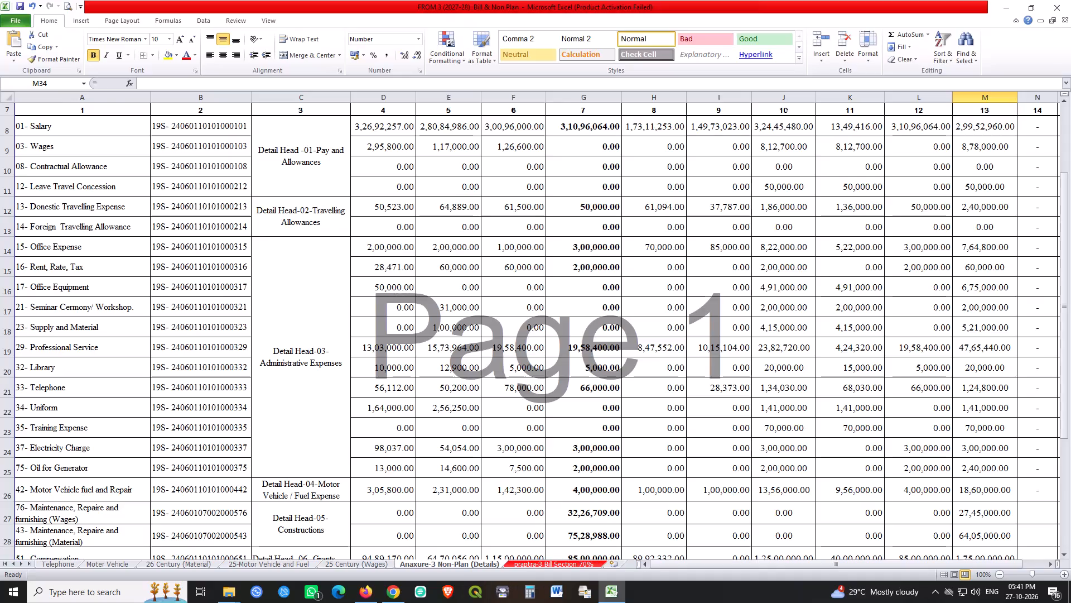
Save the FROM 3 (2027-28) Bill & Non Plan workbook.
{"action": "key", "text": "ctrl+s"}
{"action": "key", "text": "ctrl+s"}
{"action": "key", "text": "ctrl+s"}
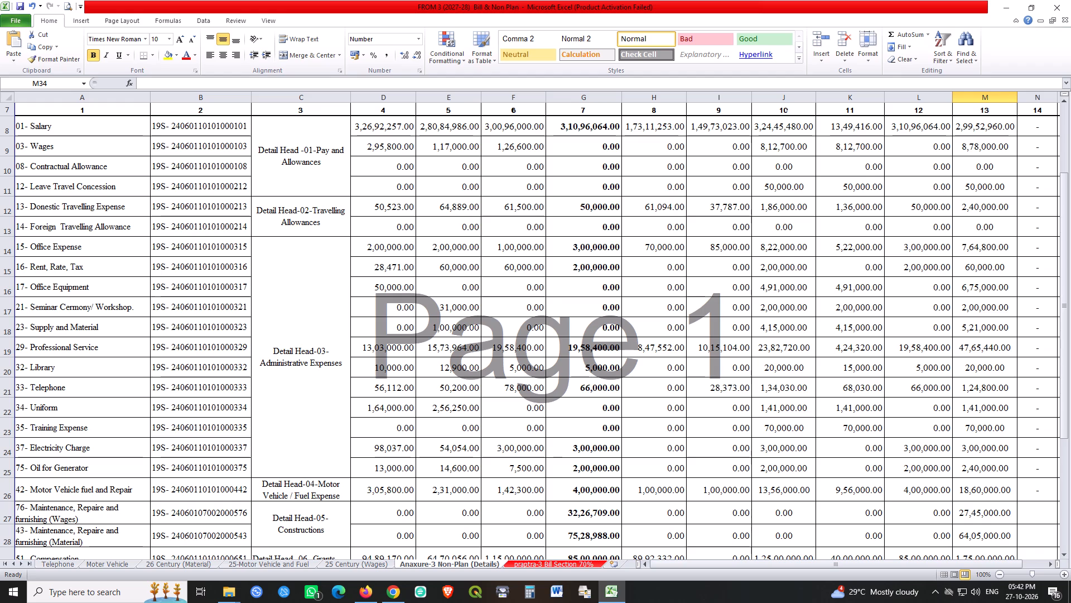
{"action": "key", "text": "ctrl+s"}
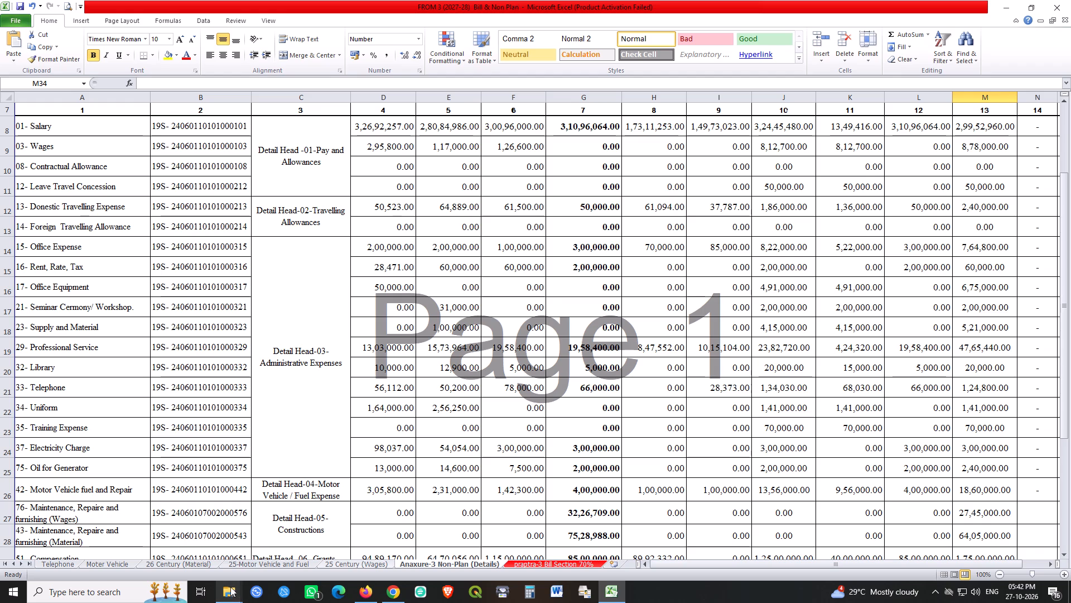
Open the FROM 3 2027-28- Advance (Non Plan) workbook from the Budget 2027-28 bill and Non Plans folder.
{"action": "left_click", "coordinate": [229, 586]}
{"action": "left_click", "coordinate": [305, 533]}
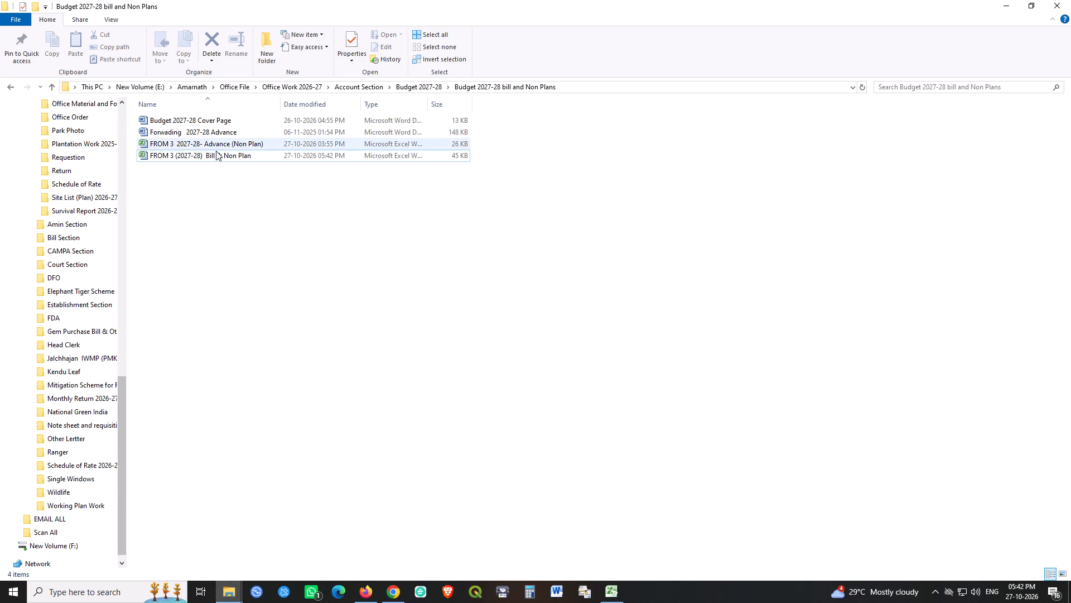
{"action": "left_click", "coordinate": [235, 144]}
{"action": "key", "text": "Return"}
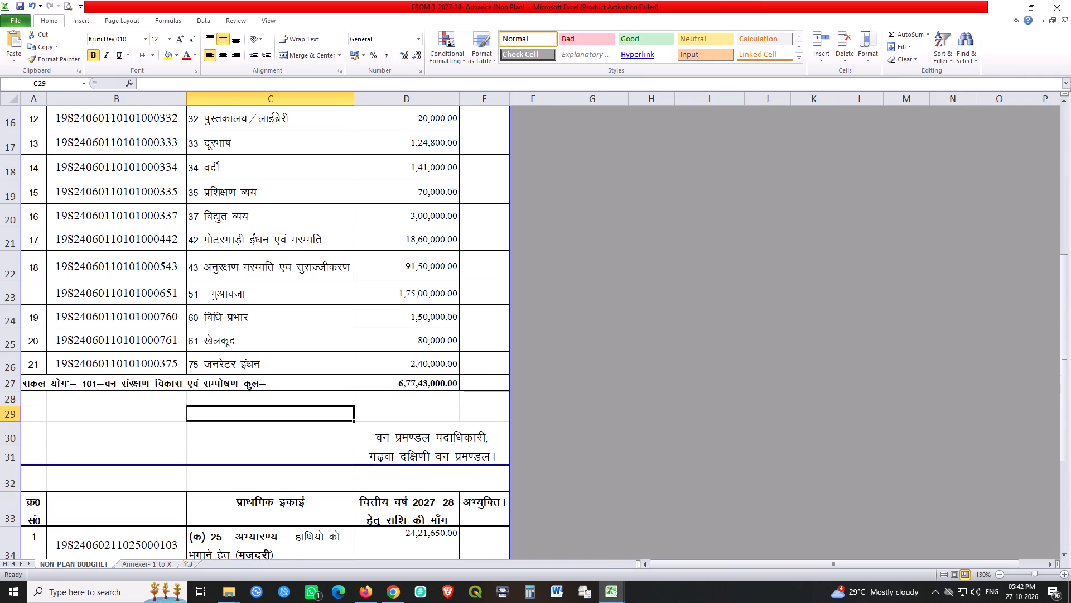
Review the budget heads and 2027-28 demand amounts on the NON-PLAN BUDGHET sheet from its first row, saving the workbook.
{"action": "left_click", "coordinate": [714, 321]}
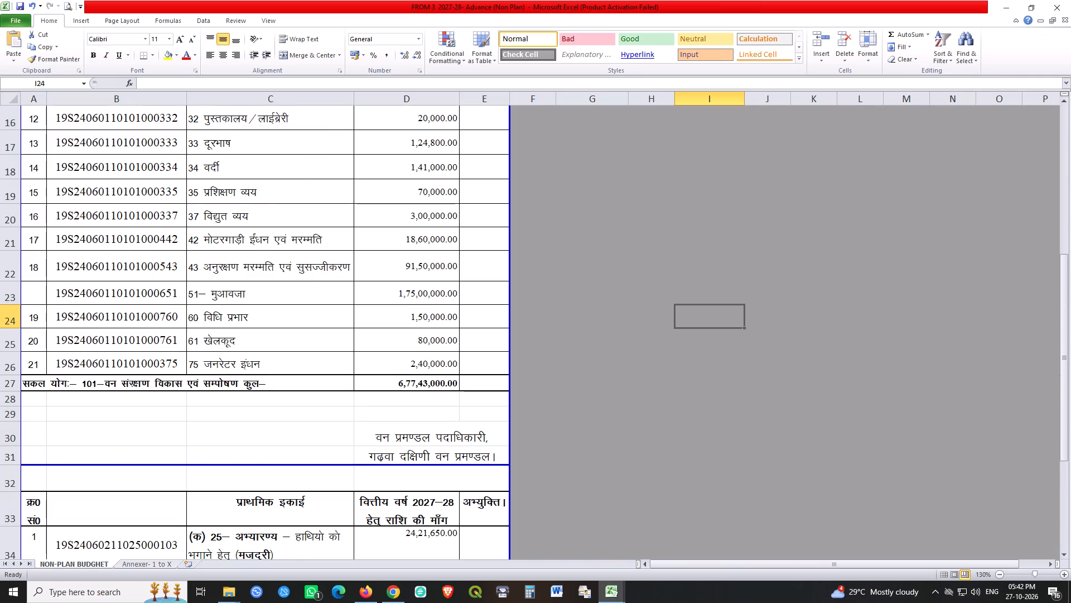
{"action": "scroll", "coordinate": [633, 368], "scroll_direction": "up", "scroll_amount": 6}
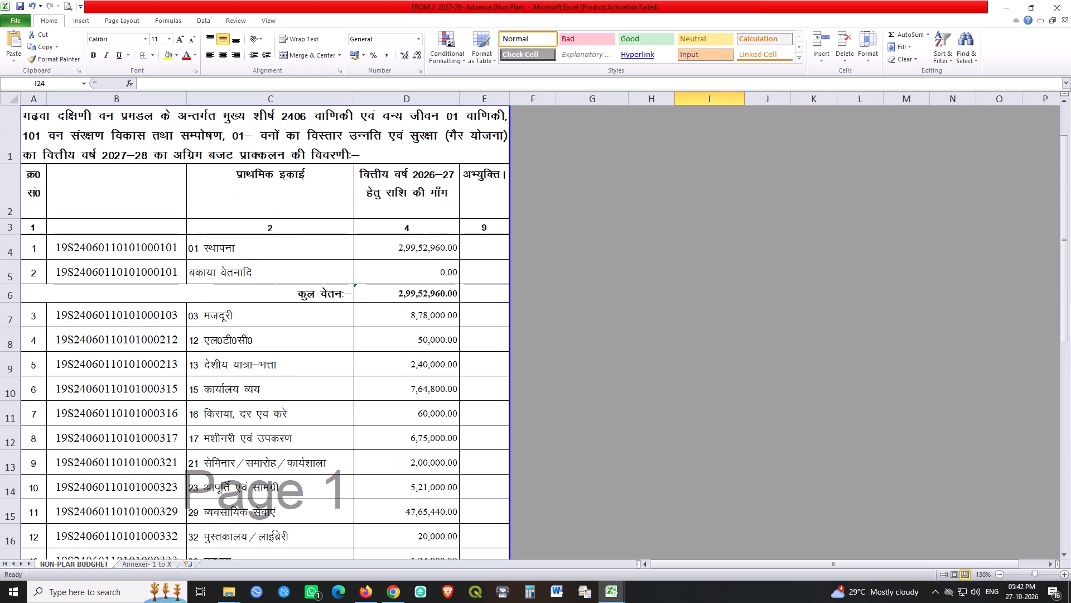
{"action": "key", "text": "ctrl+s"}
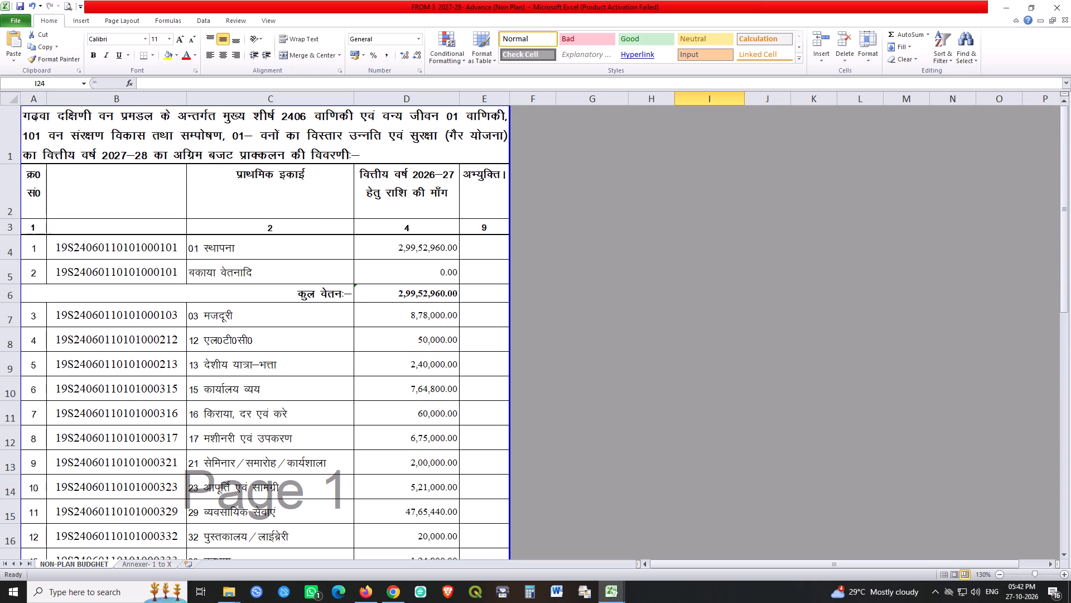
{"action": "scroll", "coordinate": [534, 342], "scroll_direction": "down", "scroll_amount": 1}
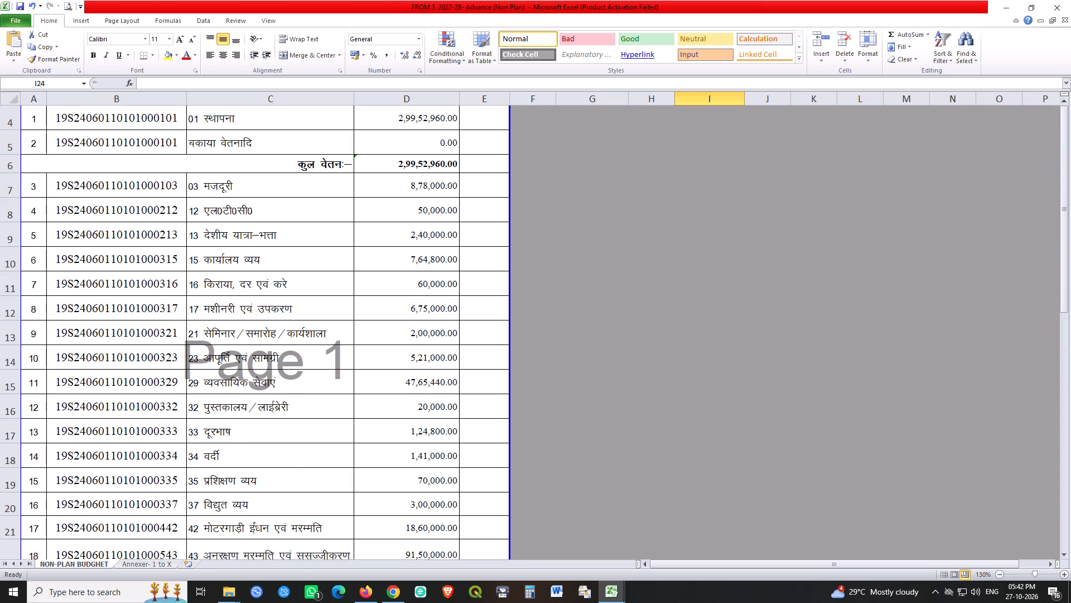
Review the remaining budget heads and 2027-28 demand amounts on the NON-PLAN BUDGHET sheet through the second-page sanctuary table, and save the workbook.
{"action": "scroll", "coordinate": [385, 439], "scroll_direction": "down", "scroll_amount": 1}
{"action": "scroll", "coordinate": [443, 409], "scroll_direction": "down", "scroll_amount": 2}
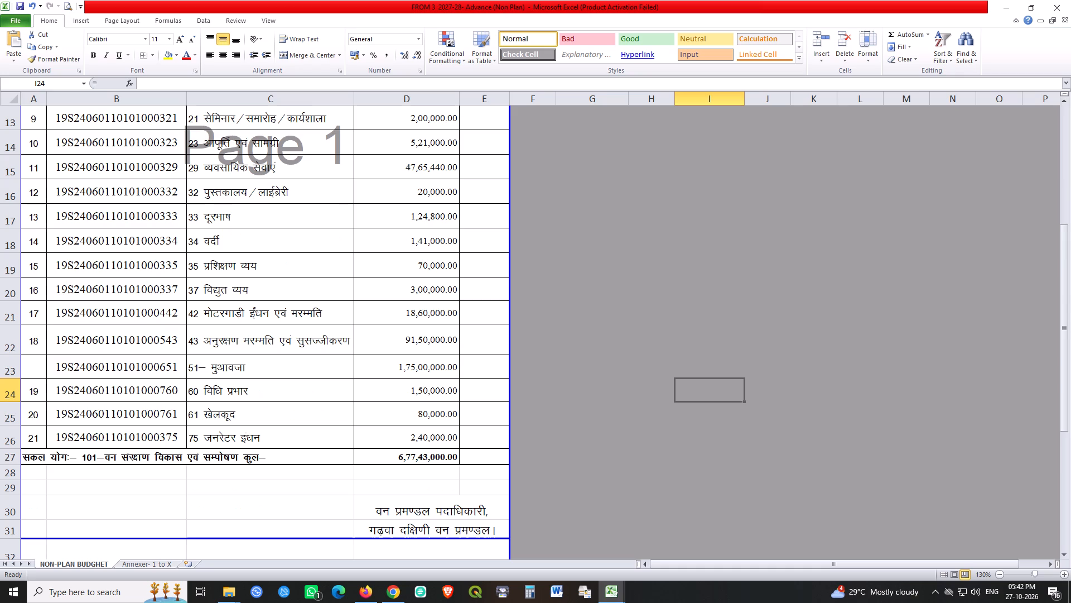
{"action": "left_click_drag", "start_coordinate": [402, 347], "coordinate": [239, 352]}
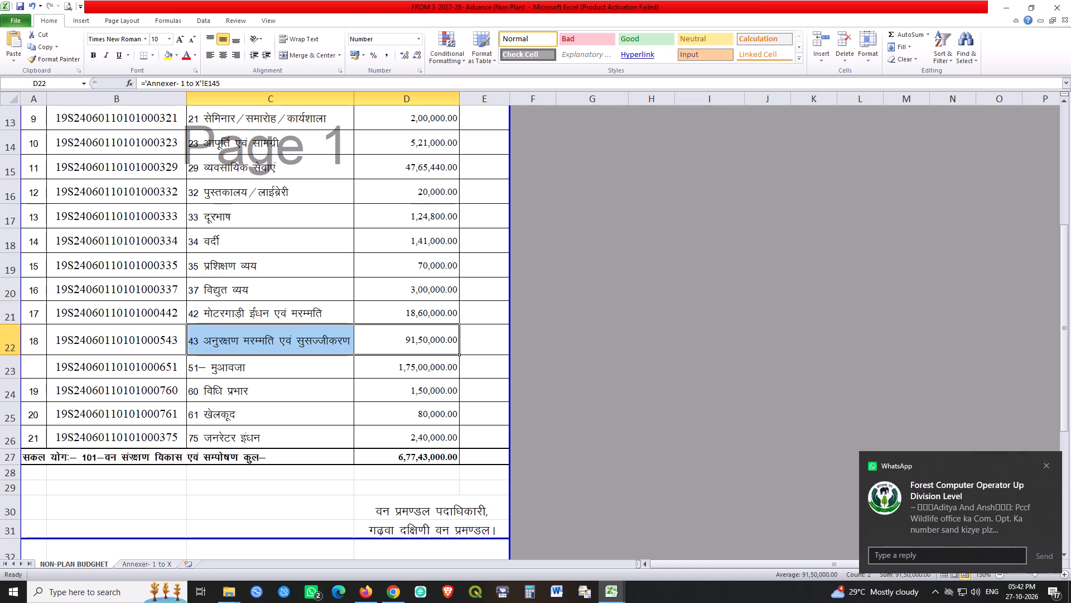
{"action": "left_click", "coordinate": [661, 347]}
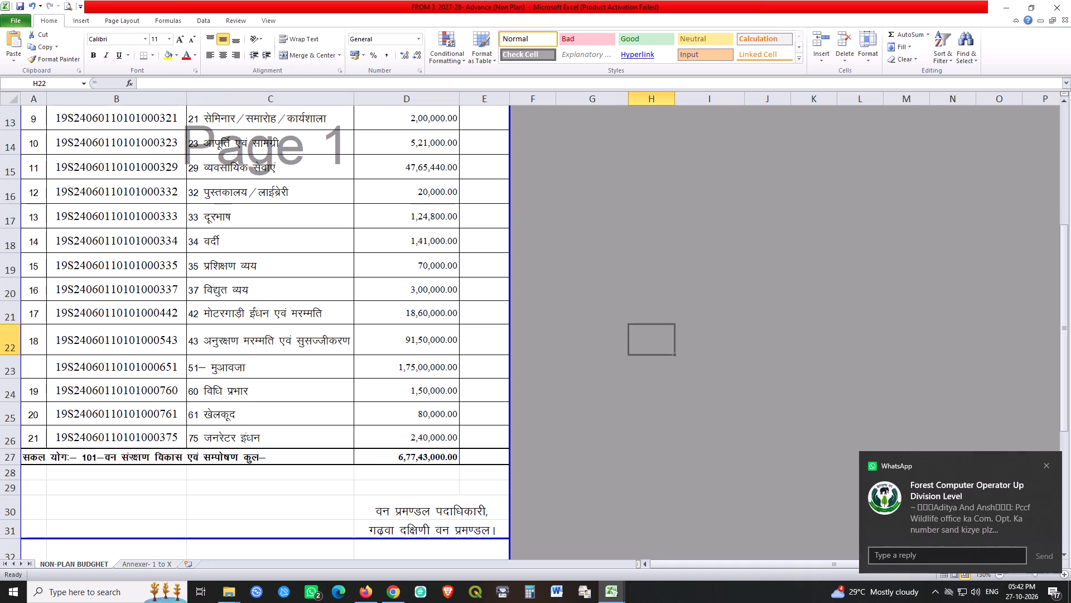
{"action": "scroll", "coordinate": [479, 437], "scroll_direction": "down", "scroll_amount": 4}
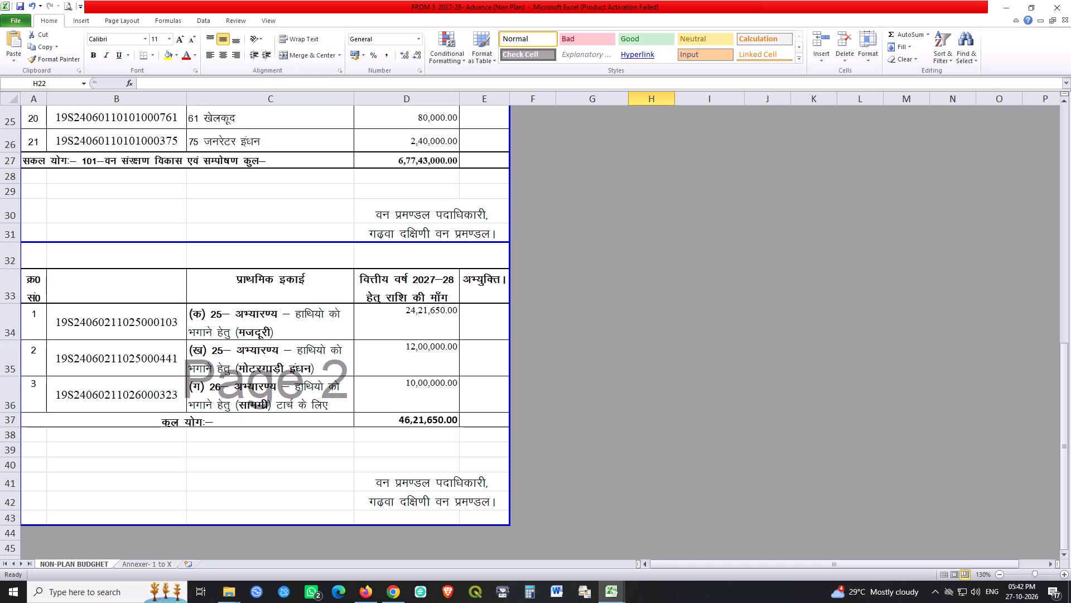
{"action": "key", "text": "ctrl+s"}
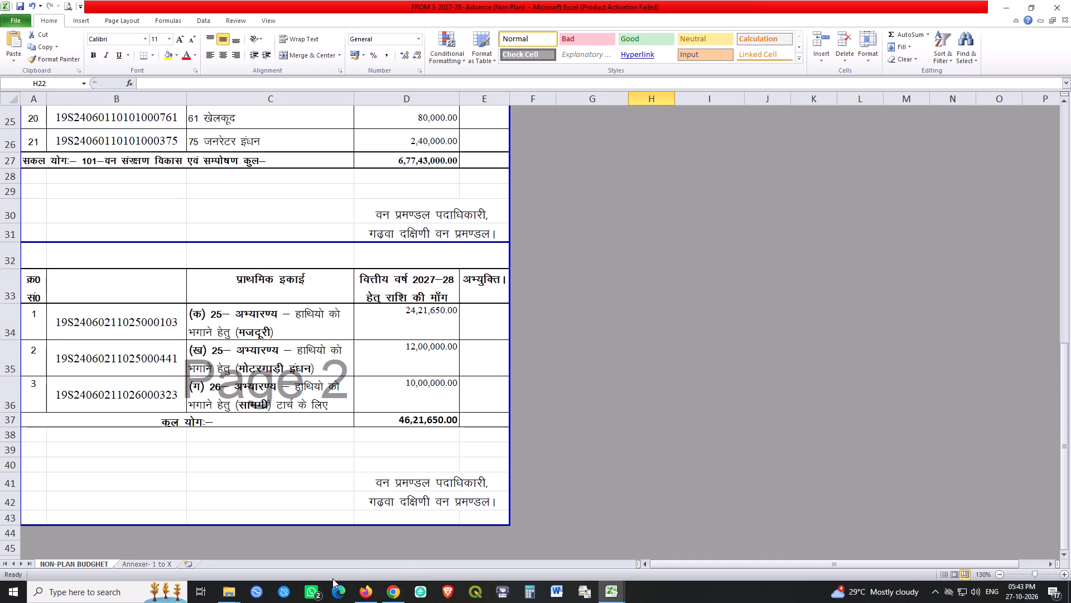
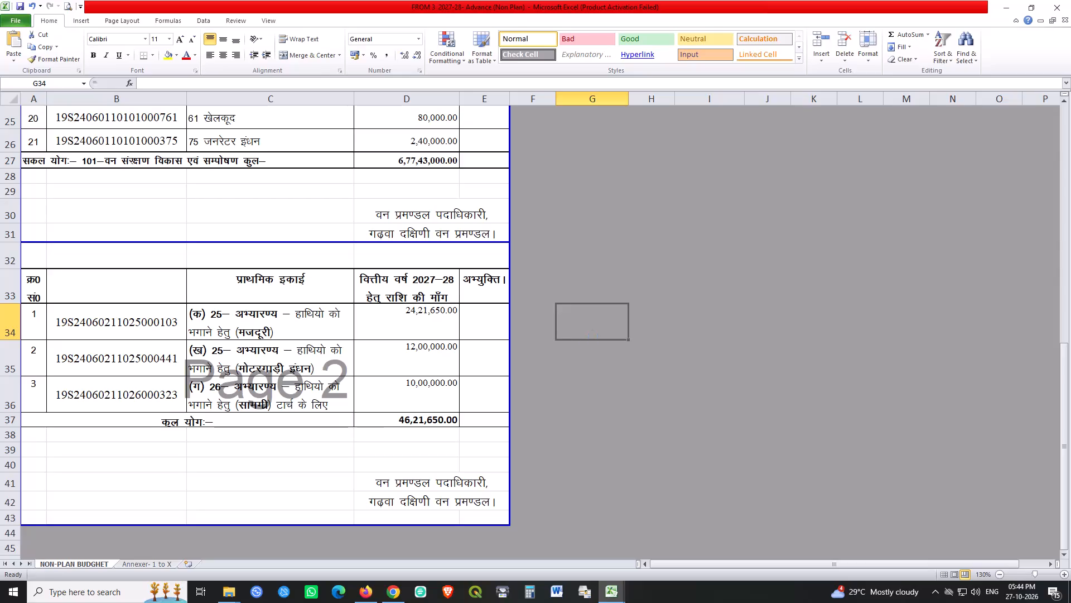
Examine the annexure schedules on all pages of the Annexer- 1 to X sheet in print preview.
{"action": "left_click", "coordinate": [144, 566]}
{"action": "left_click", "coordinate": [667, 292]}
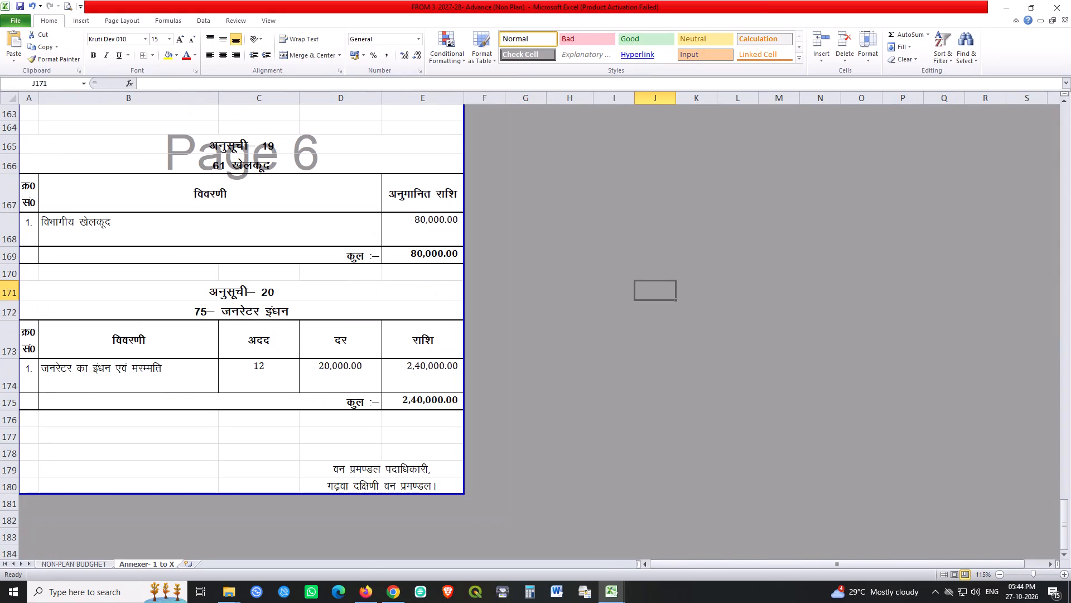
{"action": "key", "text": "ctrl+F2"}
{"action": "scroll", "coordinate": [725, 259], "scroll_direction": "down", "scroll_amount": 2}
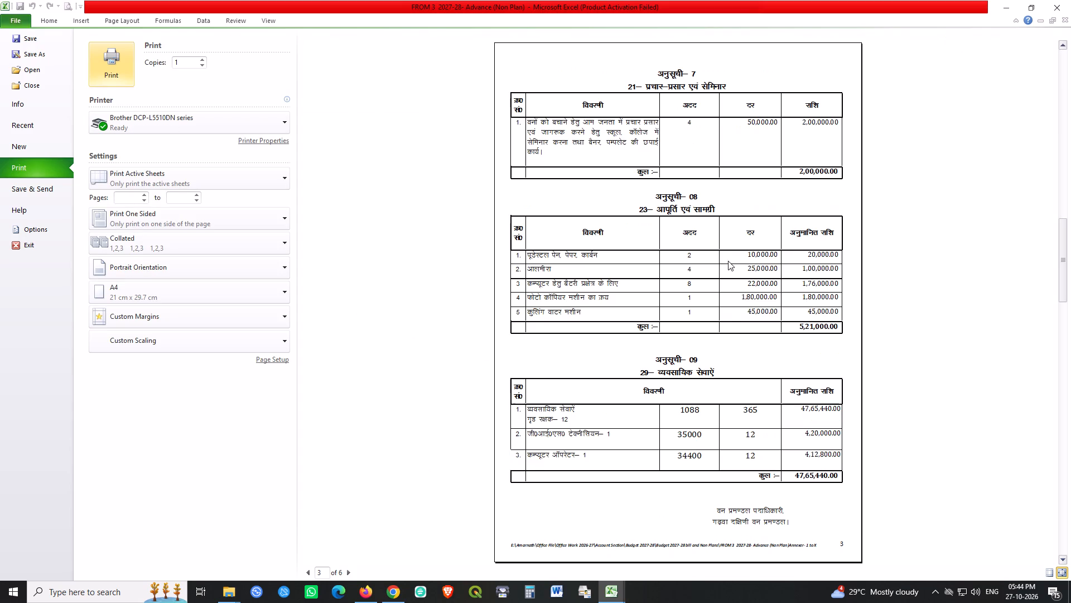
{"action": "scroll", "coordinate": [728, 261], "scroll_direction": "down", "scroll_amount": 9}
{"action": "scroll", "coordinate": [727, 258], "scroll_direction": "up", "scroll_amount": 3}
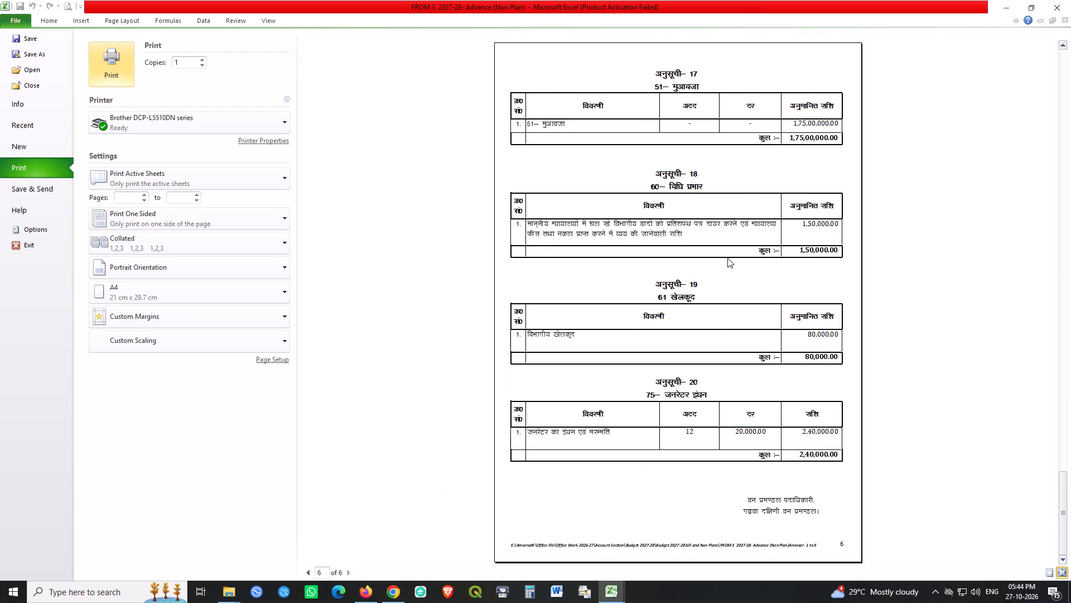
{"action": "scroll", "coordinate": [727, 258], "scroll_direction": "up", "scroll_amount": 12}
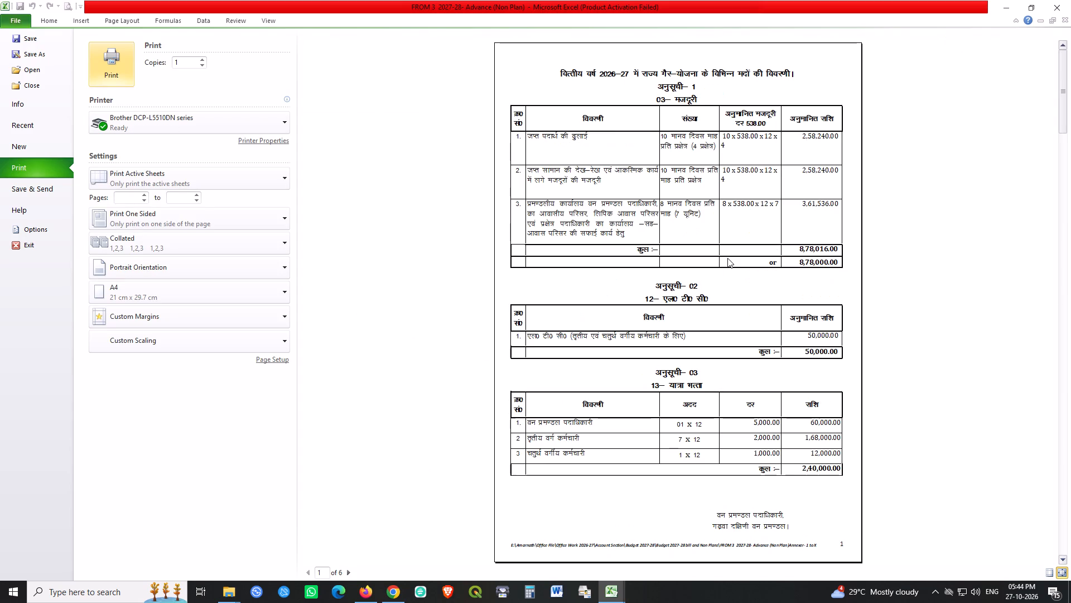
{"action": "scroll", "coordinate": [727, 258], "scroll_direction": "down", "scroll_amount": 1}
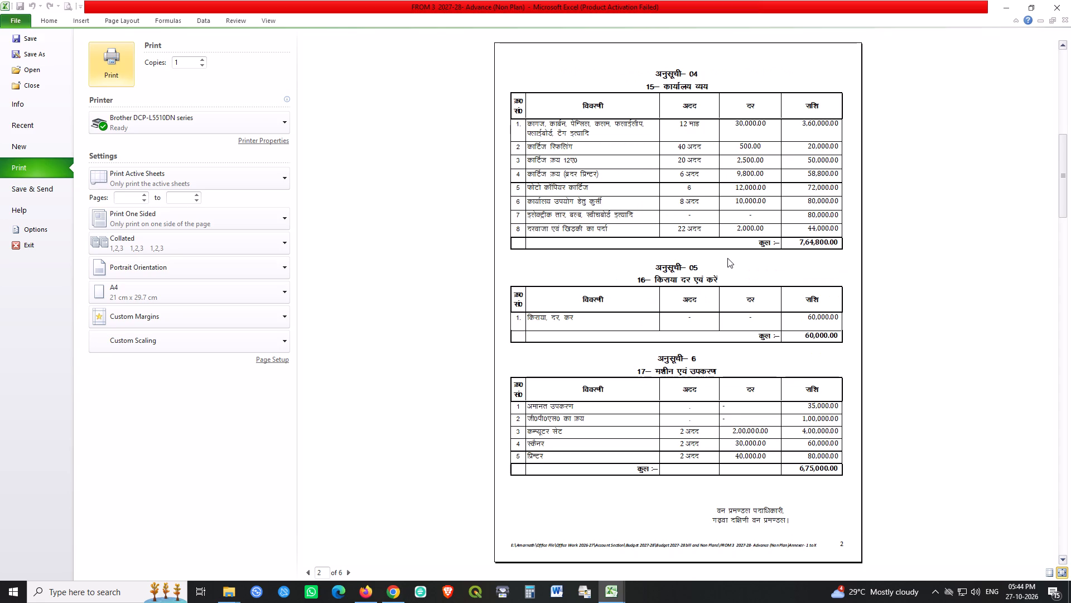
Add an outline border to the serial-number cell A85 of the computer operator row in अनुसूची-09 on the Annexer- 1 to X sheet.
{"action": "scroll", "coordinate": [727, 258], "scroll_direction": "down", "scroll_amount": 1}
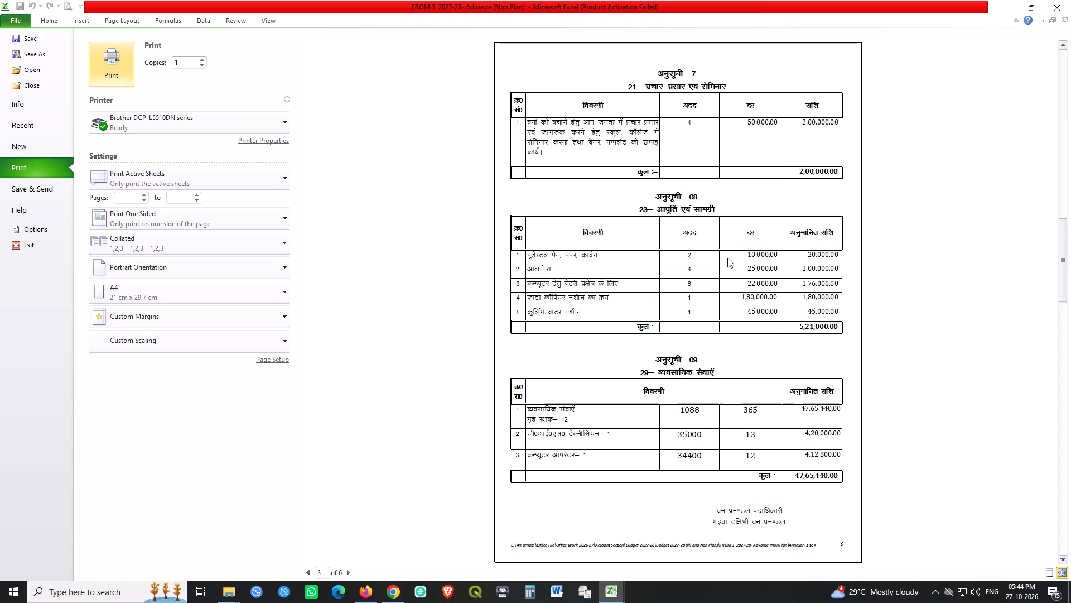
{"action": "scroll", "coordinate": [727, 258], "scroll_direction": "down", "scroll_amount": 1}
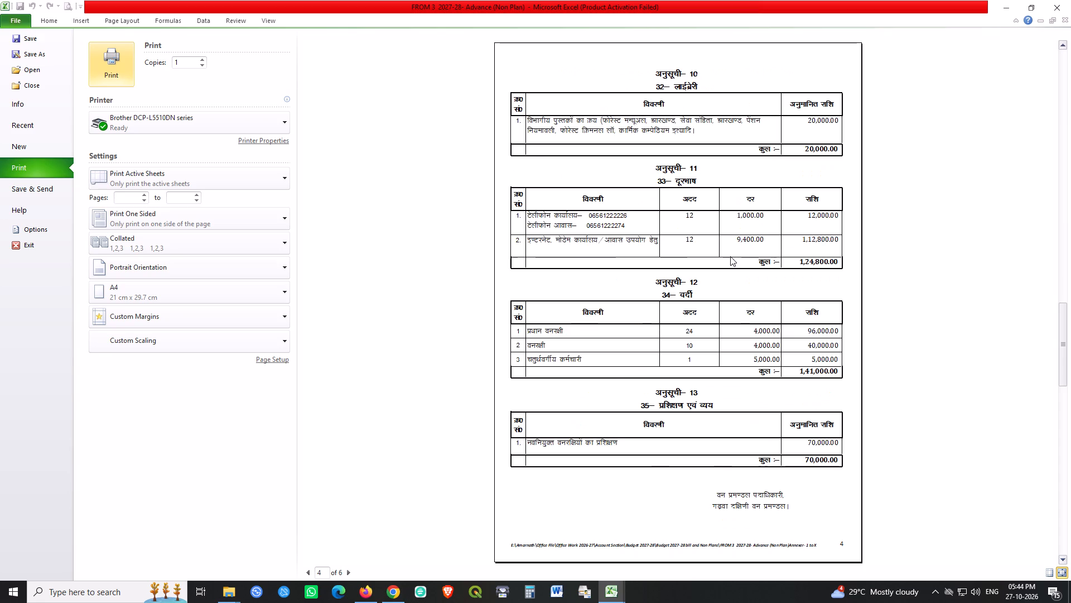
{"action": "scroll", "coordinate": [729, 255], "scroll_direction": "up", "scroll_amount": 1}
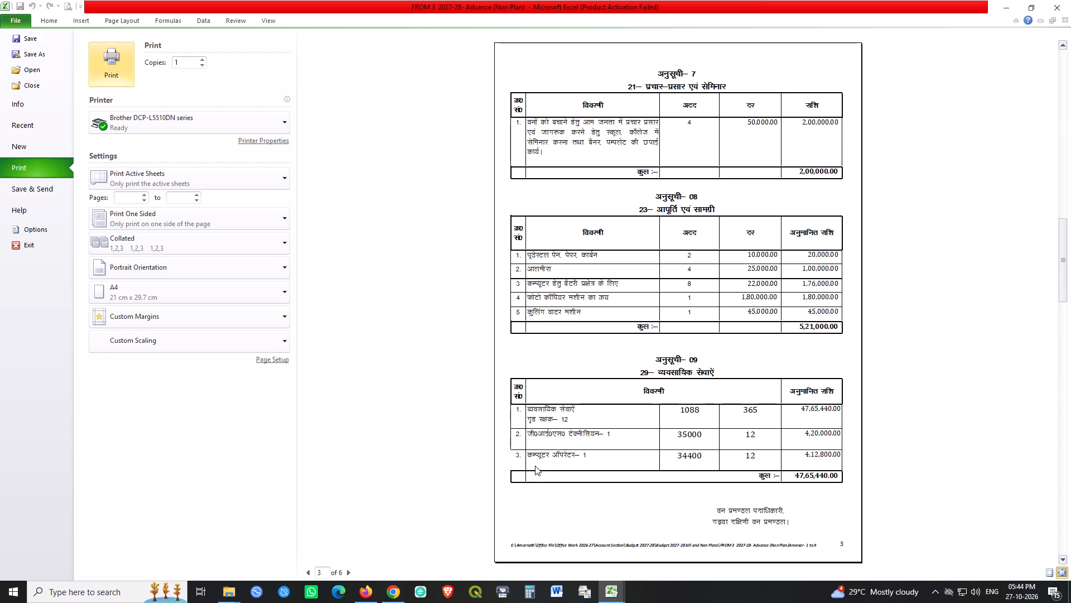
{"action": "key", "text": "Escape"}
{"action": "scroll", "coordinate": [94, 408], "scroll_direction": "up", "scroll_amount": 3}
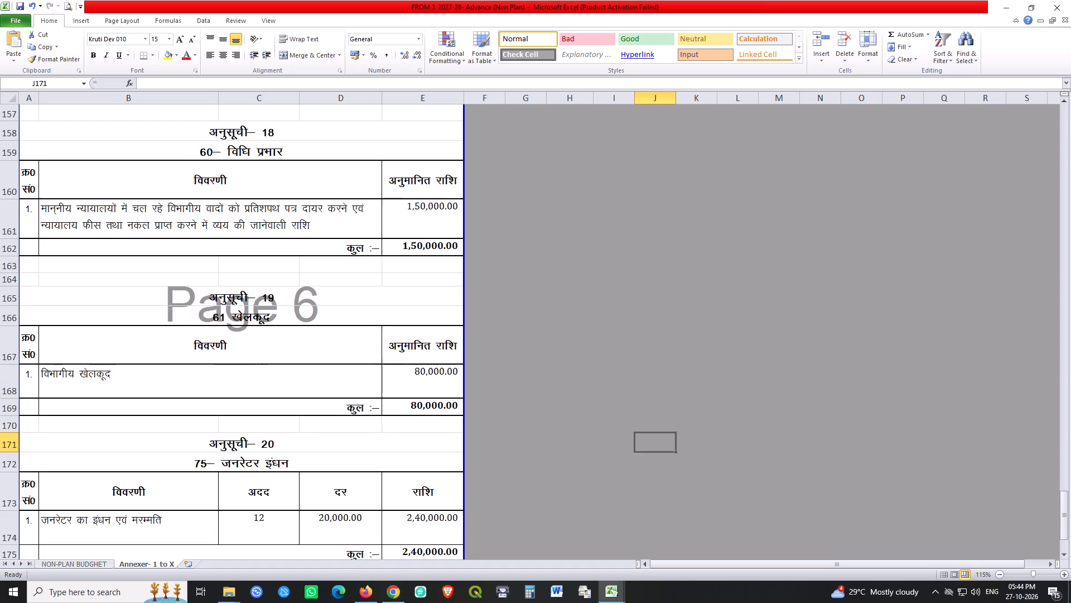
{"action": "scroll", "coordinate": [97, 408], "scroll_direction": "up", "scroll_amount": 18}
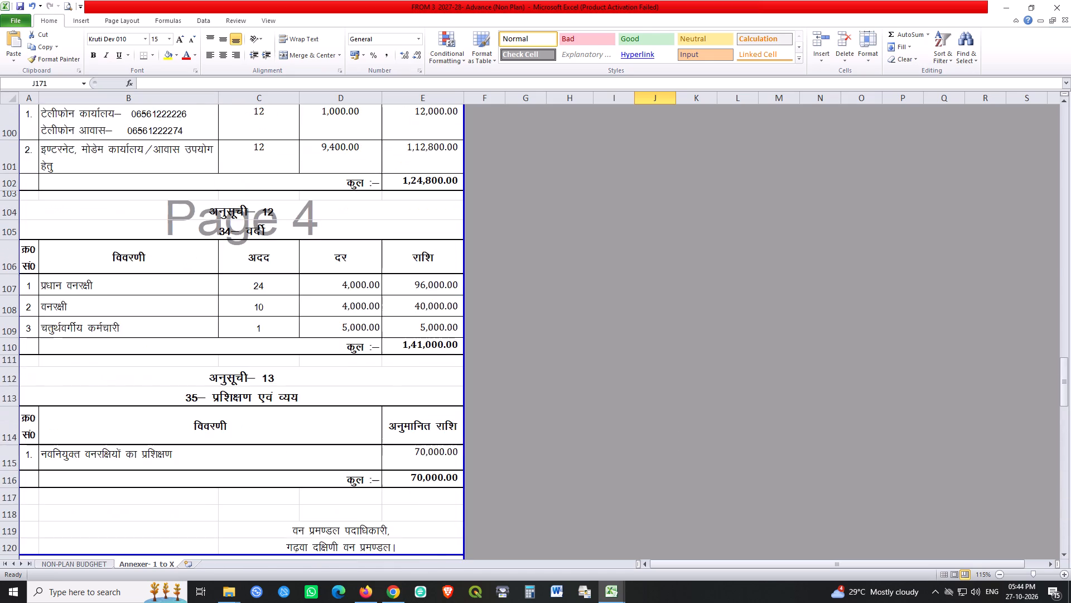
{"action": "scroll", "coordinate": [104, 408], "scroll_direction": "up", "scroll_amount": 7}
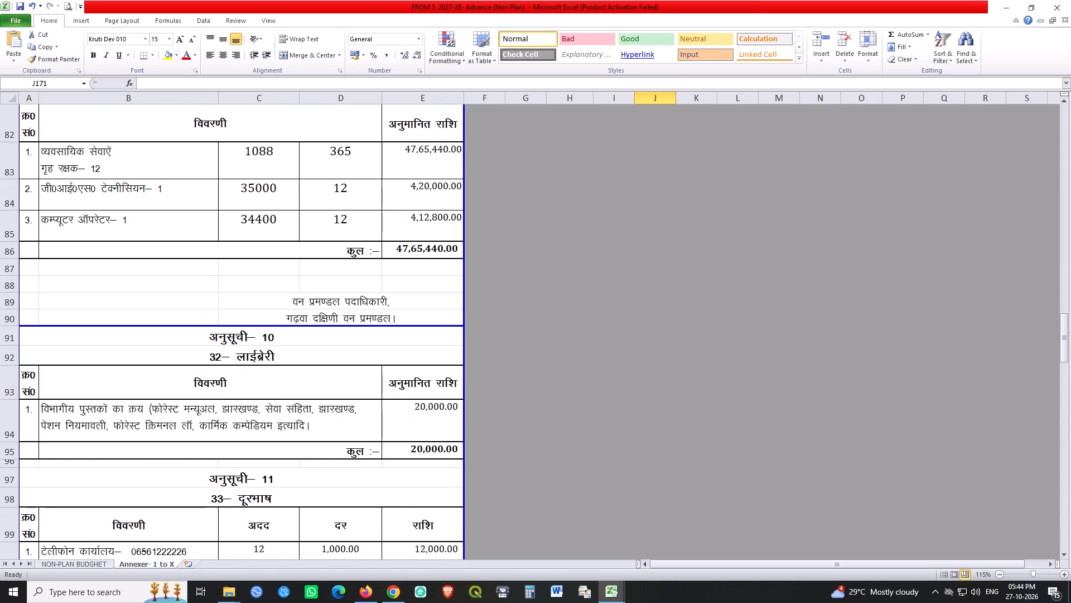
{"action": "left_click", "coordinate": [34, 271]}
{"action": "key", "text": "ctrl+shift+7"}
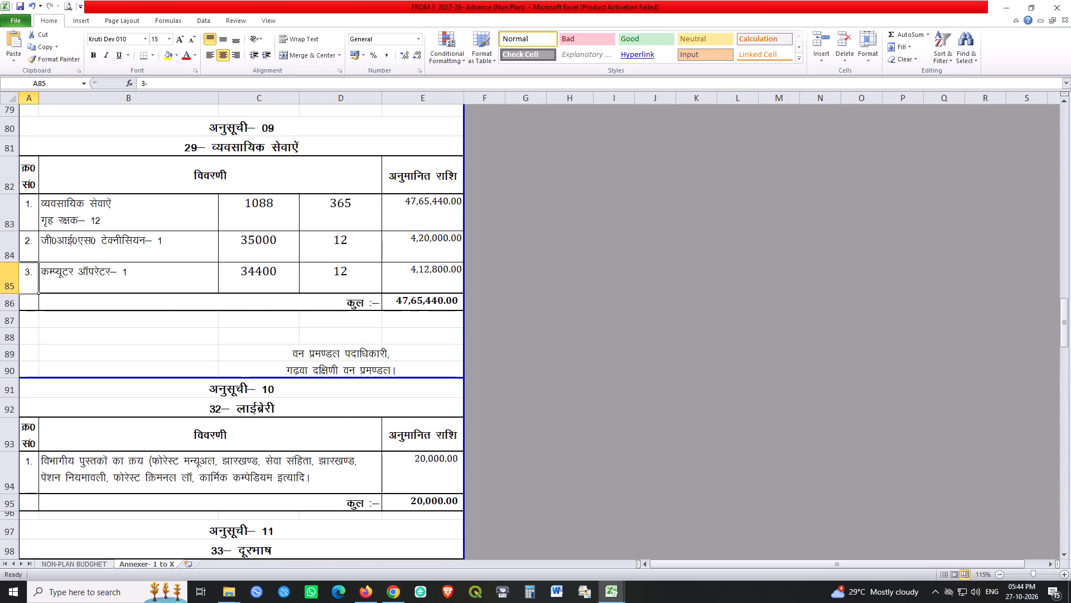
{"action": "left_click", "coordinate": [131, 325]}
Review the print preview of the Annexer- 1 to X sheet through its last page, checking the schedules.
{"action": "key", "text": "ctrl+F2"}
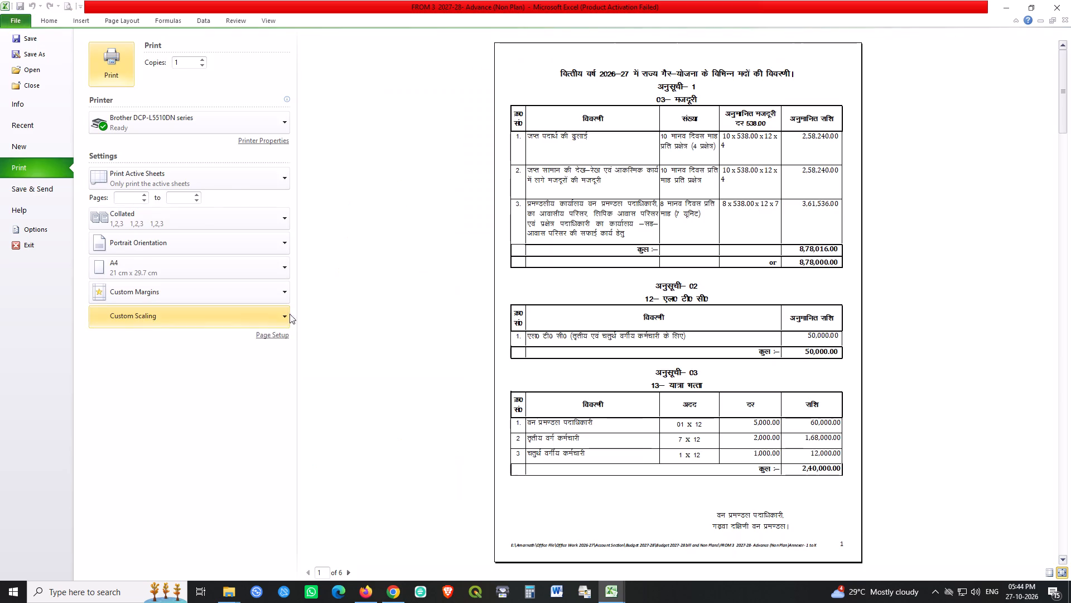
{"action": "scroll", "coordinate": [597, 314], "scroll_direction": "down", "scroll_amount": 3}
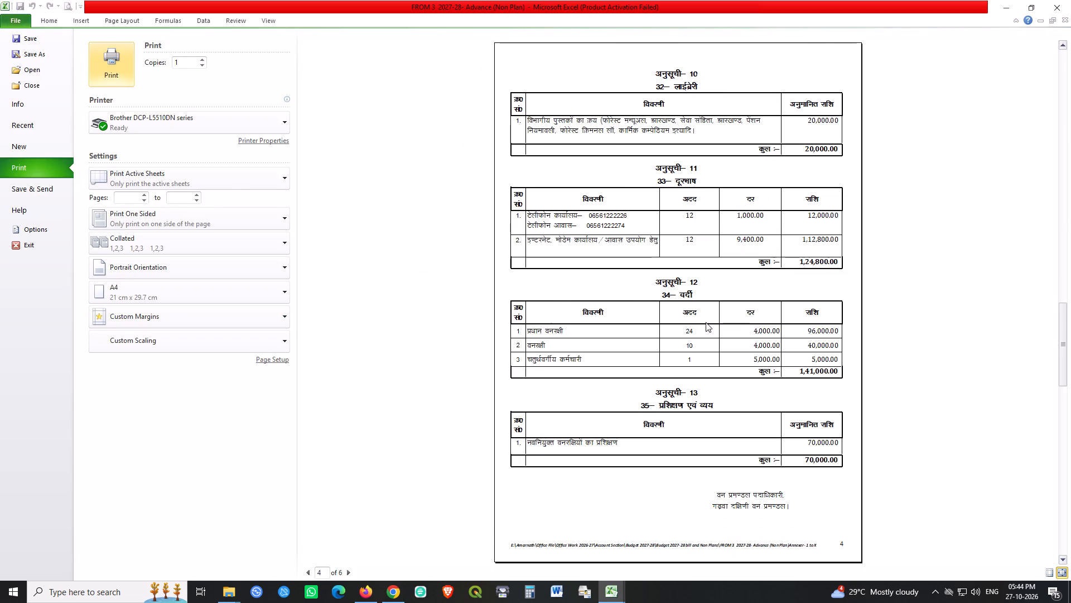
{"action": "scroll", "coordinate": [706, 308], "scroll_direction": "up", "scroll_amount": 1}
{"action": "scroll", "coordinate": [699, 427], "scroll_direction": "down", "scroll_amount": 1}
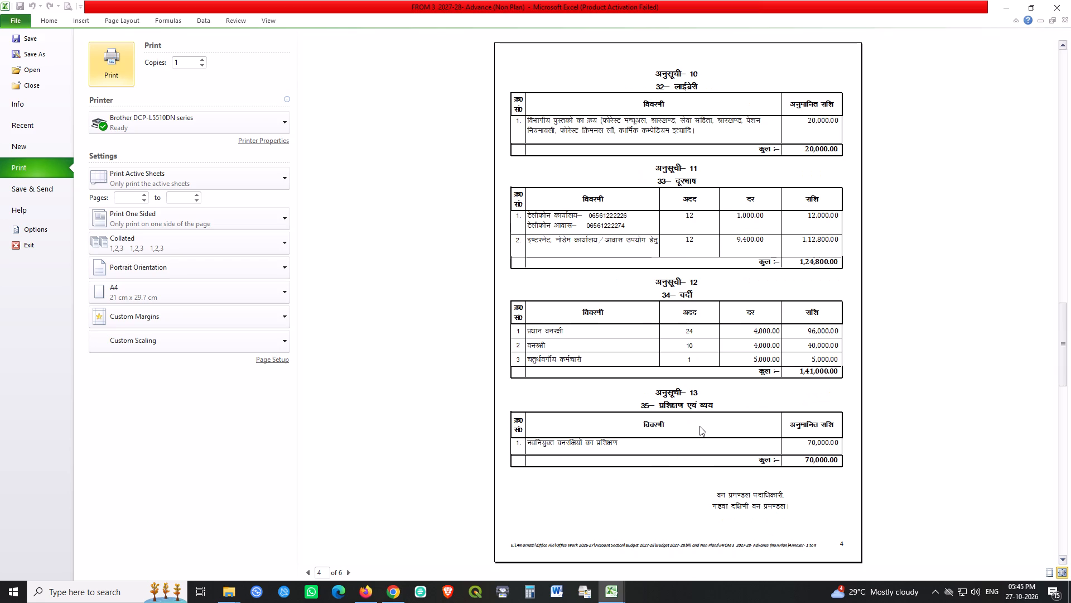
{"action": "scroll", "coordinate": [699, 426], "scroll_direction": "down", "scroll_amount": 1}
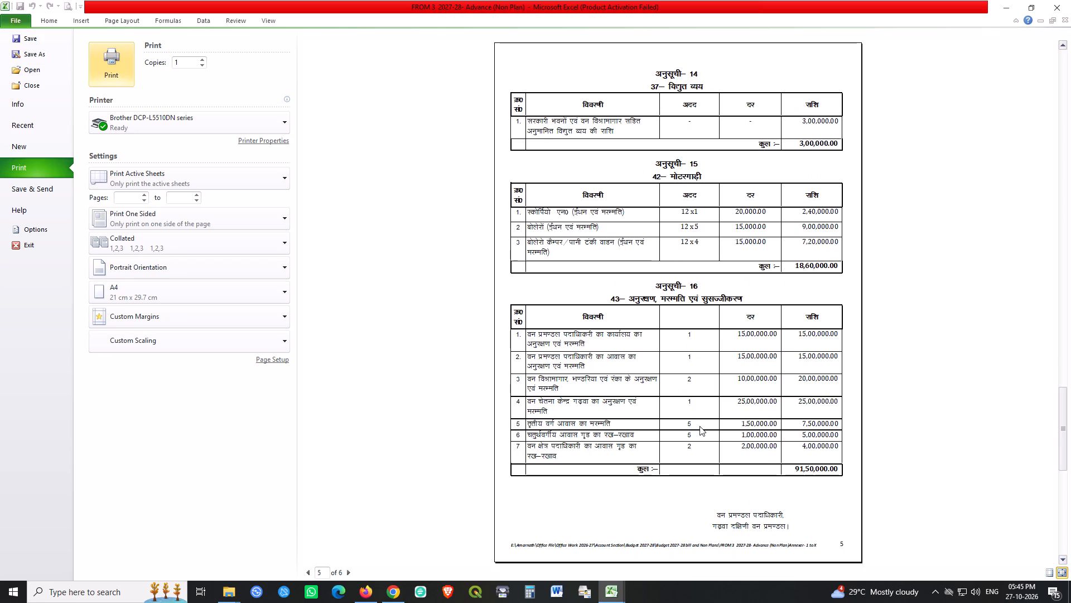
{"action": "scroll", "coordinate": [699, 426], "scroll_direction": "down", "scroll_amount": 1}
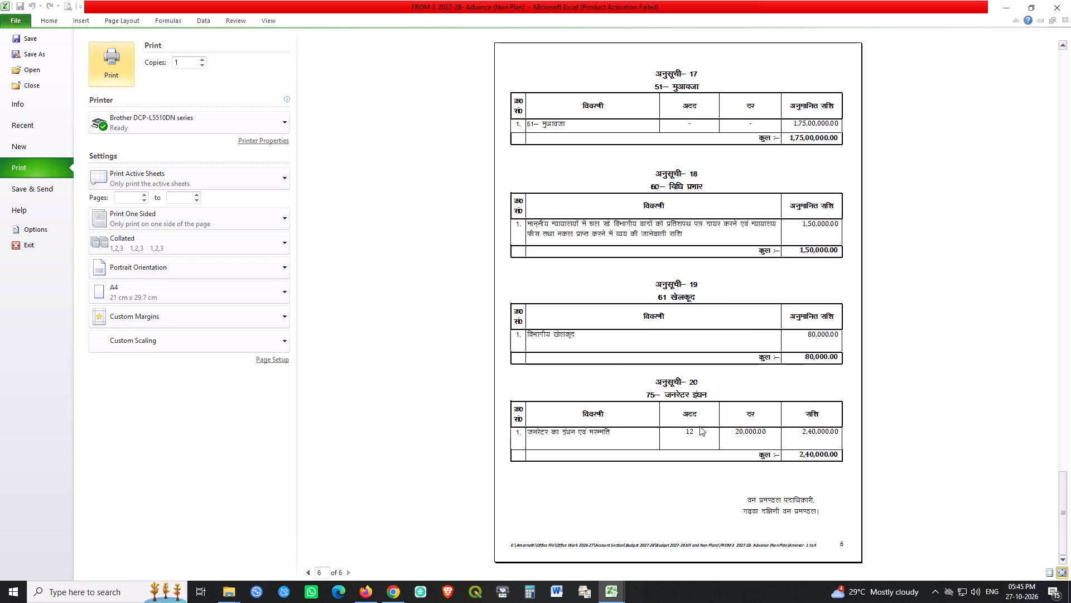
{"action": "scroll", "coordinate": [699, 426], "scroll_direction": "down", "scroll_amount": 20}
Print the Annexer- 1 to X sheet 2-sided on the Brother DCP-L5510DN printer.
{"action": "left_click", "coordinate": [292, 140]}
{"action": "left_click", "coordinate": [272, 140]}
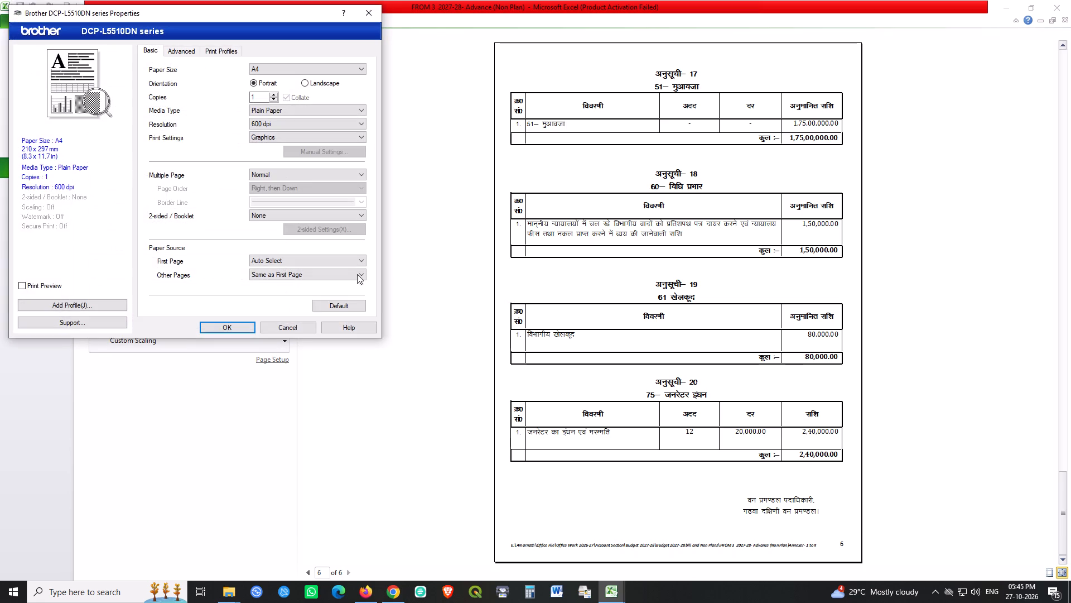
{"action": "left_click", "coordinate": [277, 216]}
{"action": "left_click", "coordinate": [261, 234]}
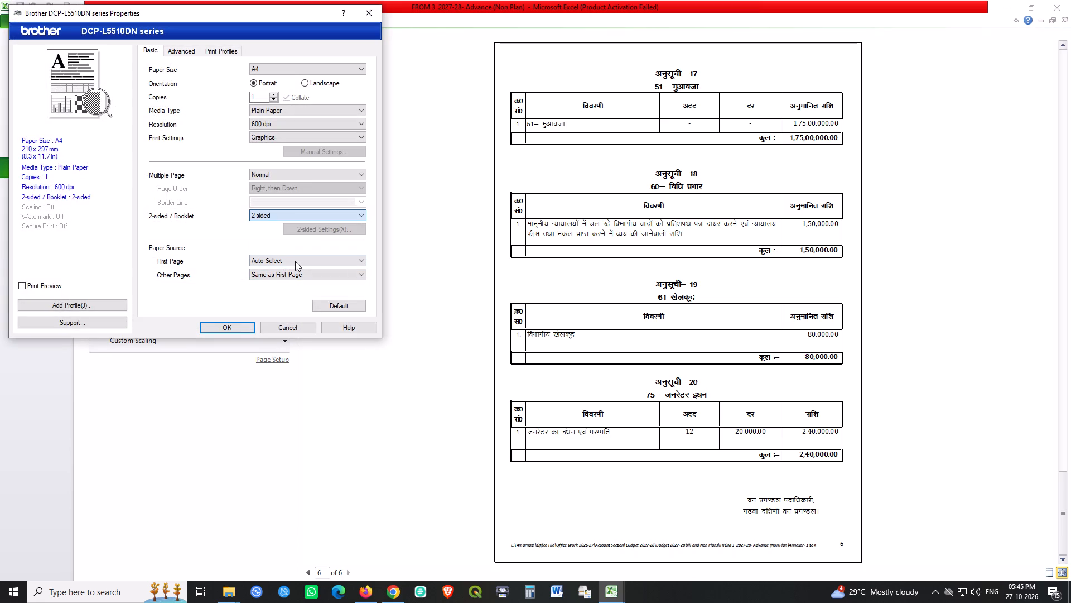
{"action": "left_click", "coordinate": [236, 323]}
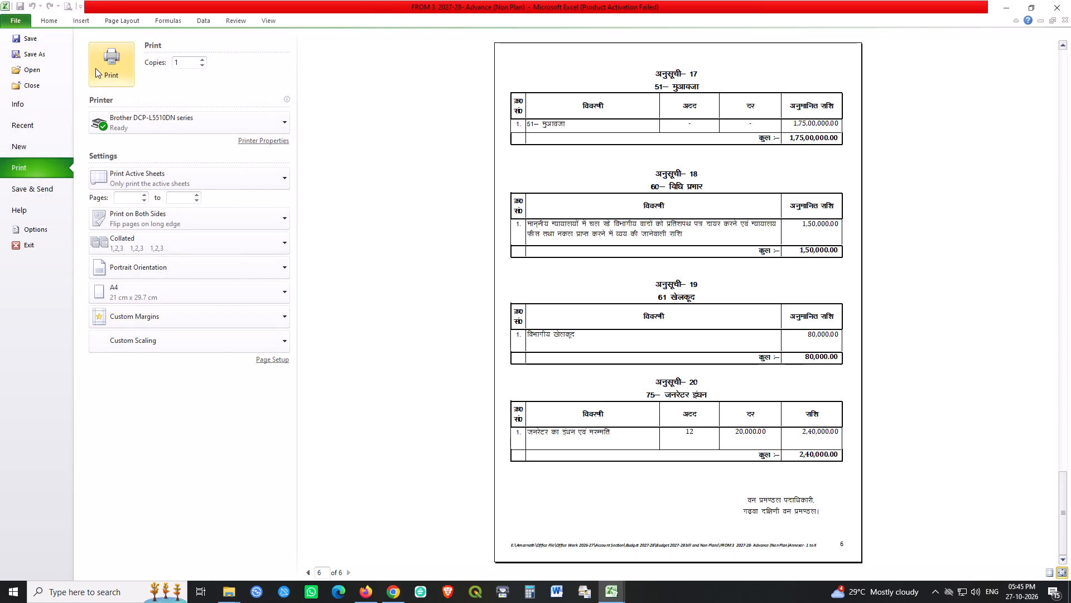
{"action": "left_click", "coordinate": [95, 68]}
Save the FROM 3 2027-28- Advance (Non Plan) workbook.
{"action": "key", "text": "ctrl+s"}
{"action": "key", "text": "ctrl+s"}
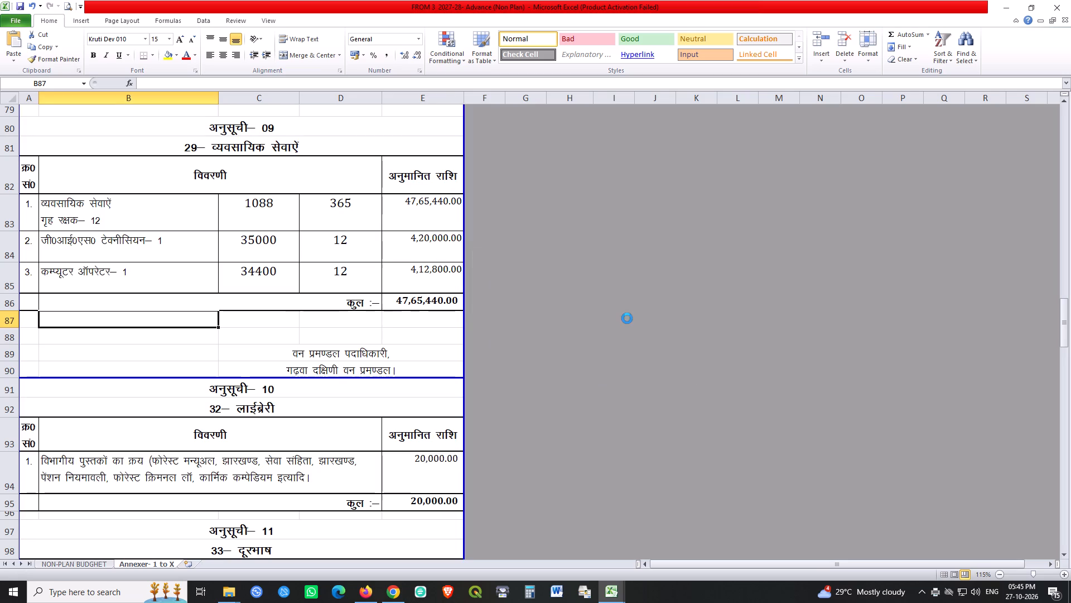
{"action": "key", "text": "ctrl+s"}
{"action": "key", "text": "ctrl+s"}
{"action": "key", "text": "ctrl+s"}
{"action": "key", "text": "ctrl+s"}
{"action": "key", "text": "ctrl+s"}
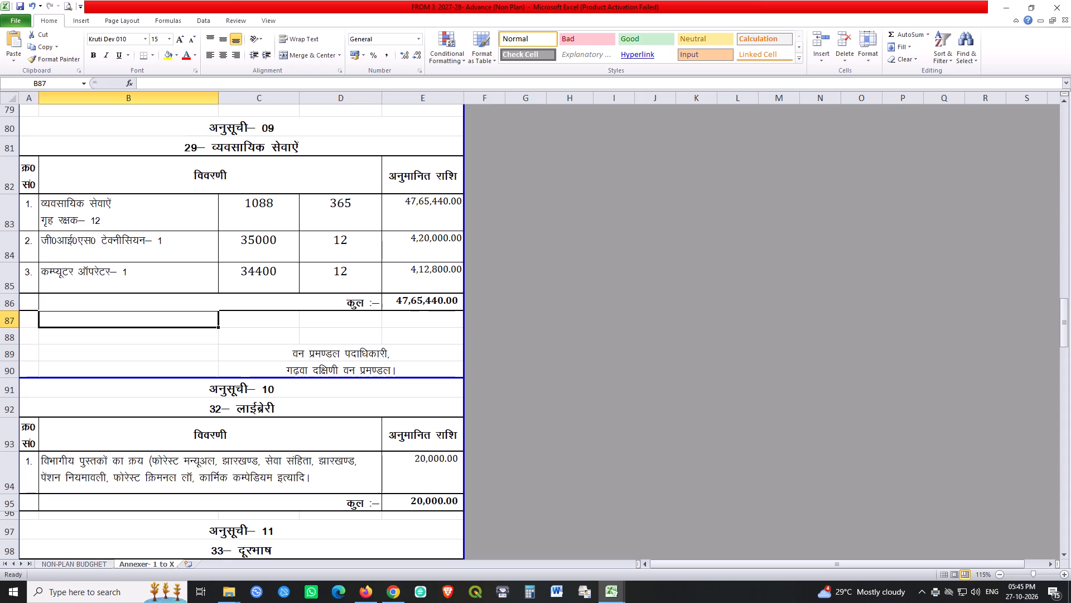
{"action": "key", "text": "ctrl+s"}
{"action": "key", "text": "ctrl+s"}
{"action": "key", "text": "ctrl+s"}
{"action": "key", "text": "ctrl+s"}
Check the NON-PLAN BUDGHET sheet's print preview and inspect the formulas behind its totals in D27, D6 and D37.
{"action": "left_click", "coordinate": [76, 565]}
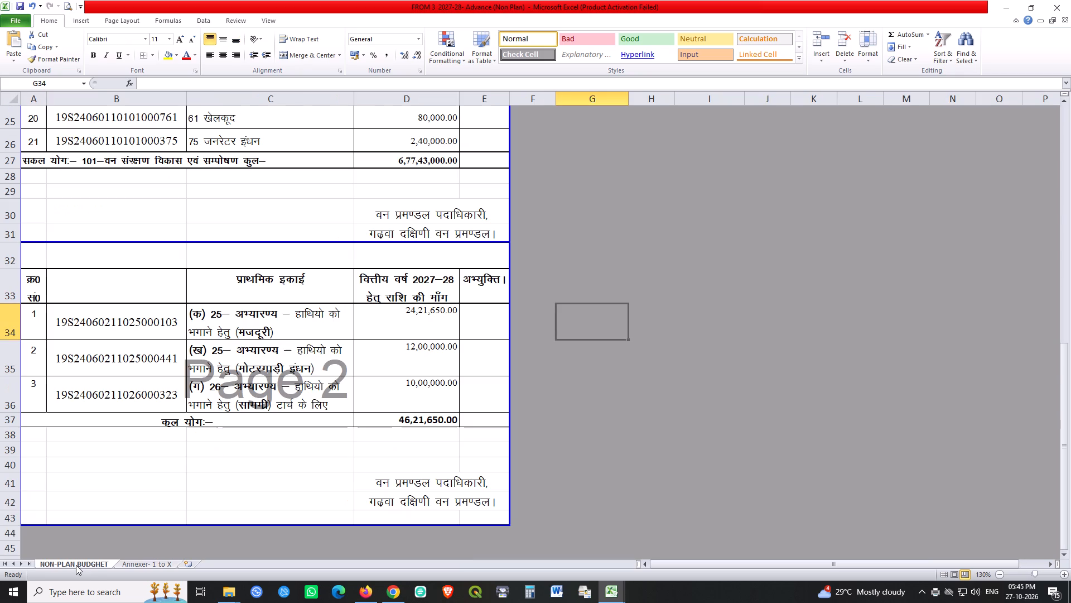
{"action": "key", "text": "ctrl+F2"}
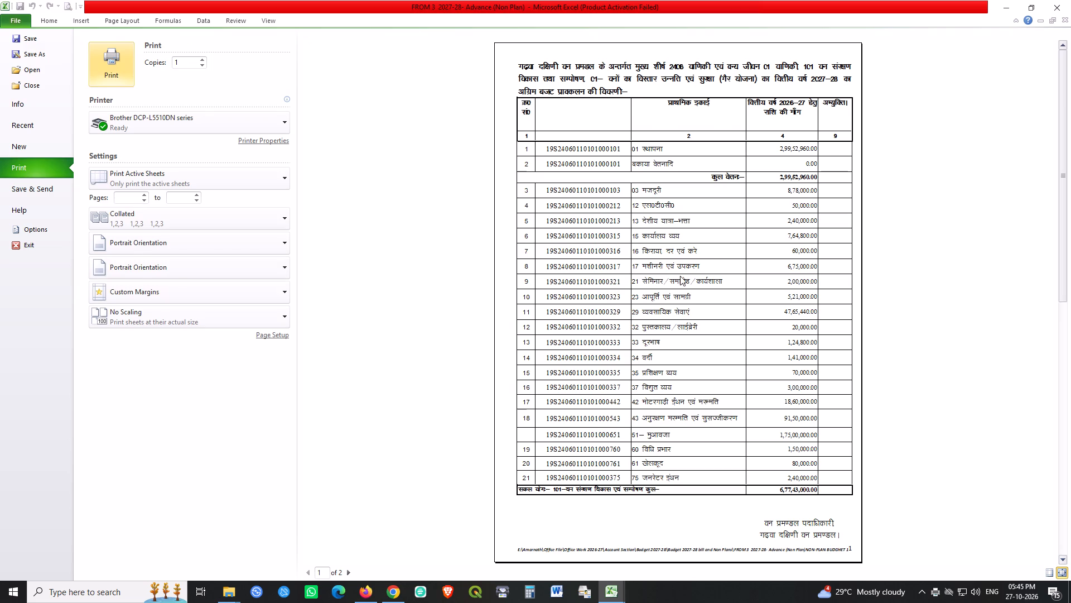
{"action": "scroll", "coordinate": [680, 276], "scroll_direction": "down", "scroll_amount": 1}
{"action": "key", "text": "Escape"}
{"action": "scroll", "coordinate": [480, 288], "scroll_direction": "up", "scroll_amount": 3}
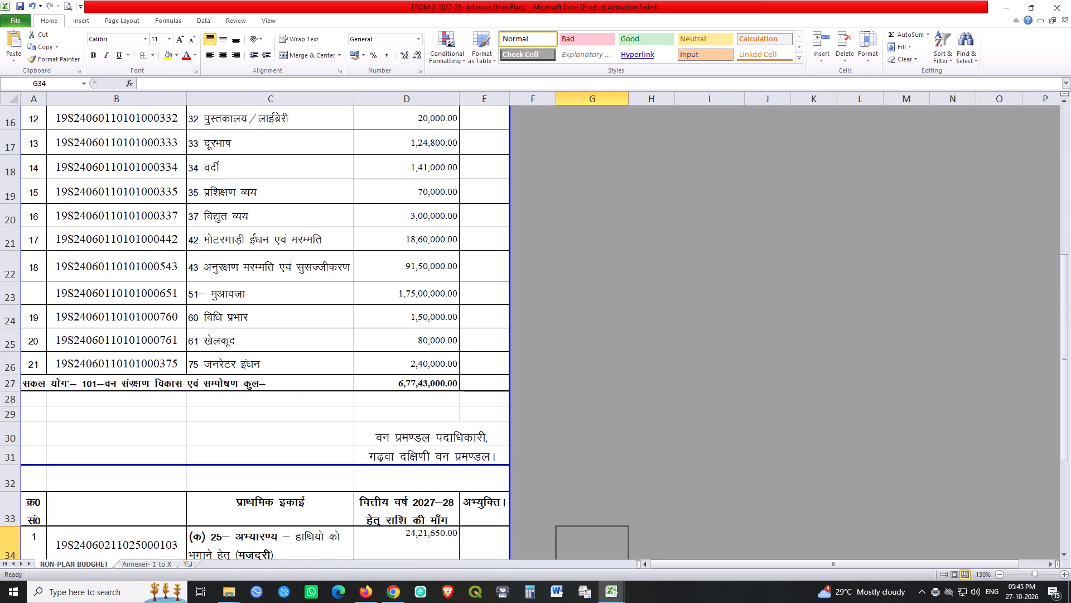
{"action": "double_click", "coordinate": [417, 384]}
{"action": "scroll", "coordinate": [417, 384], "scroll_direction": "up", "scroll_amount": 9}
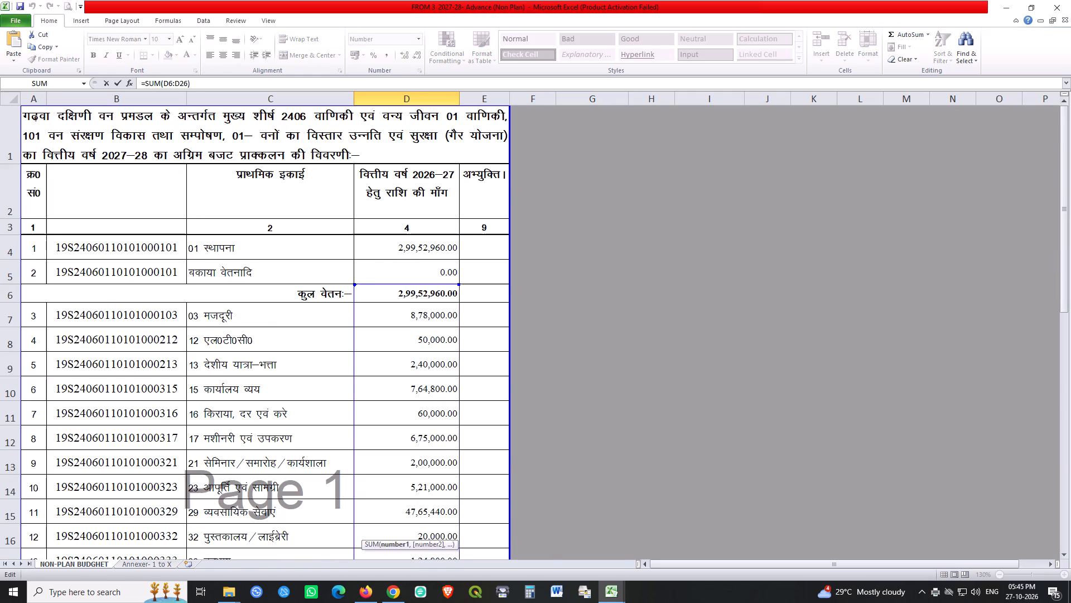
{"action": "key", "text": "Return"}
{"action": "scroll", "coordinate": [417, 384], "scroll_direction": "up", "scroll_amount": 5}
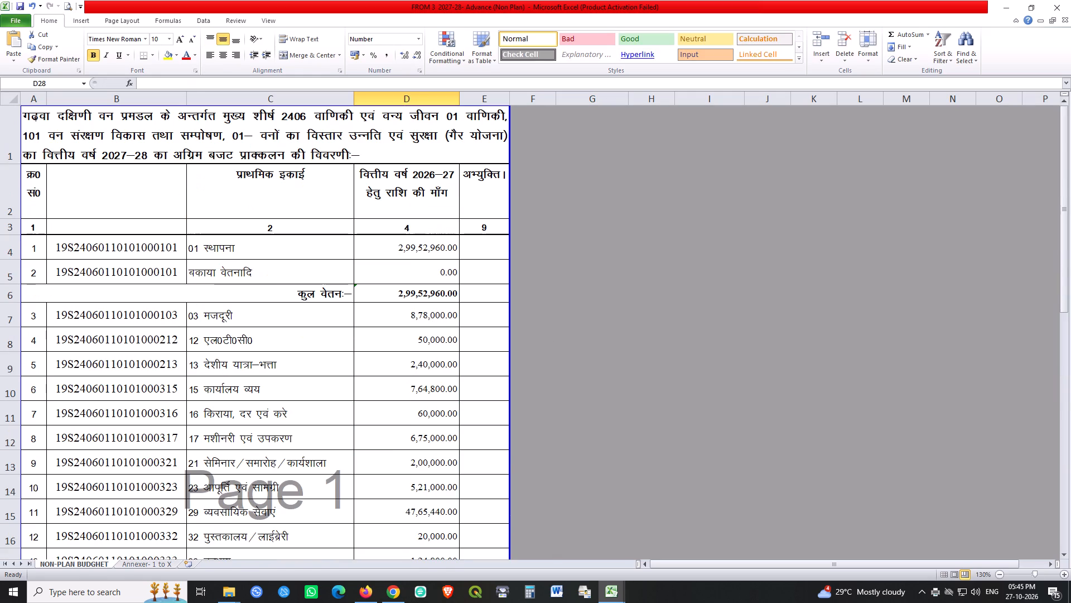
{"action": "double_click", "coordinate": [403, 299]}
{"action": "key", "text": "Return"}
{"action": "scroll", "coordinate": [403, 299], "scroll_direction": "down", "scroll_amount": 6}
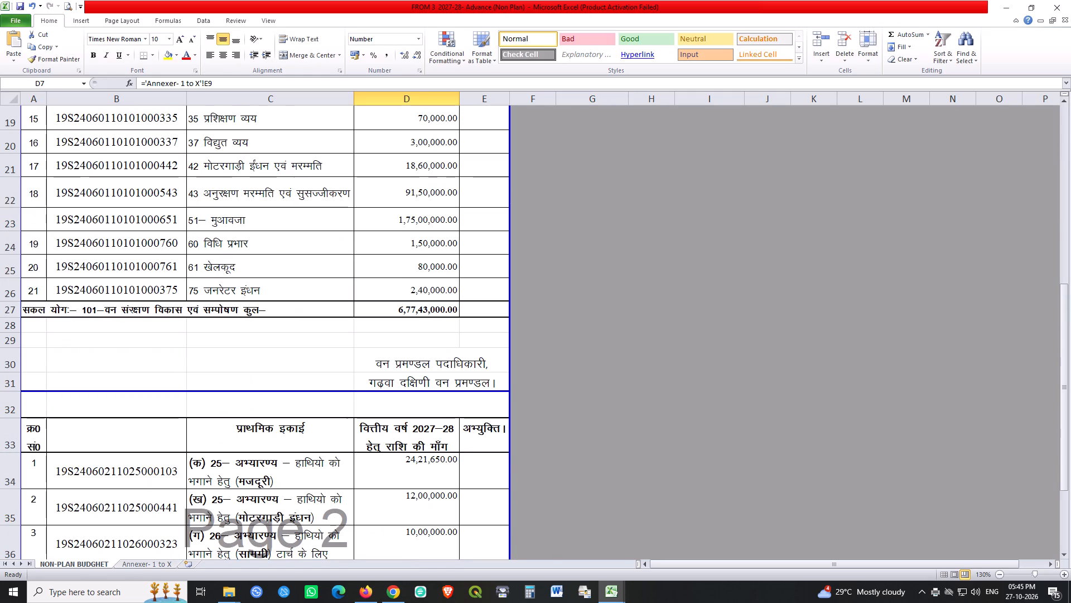
{"action": "scroll", "coordinate": [449, 367], "scroll_direction": "down", "scroll_amount": 5}
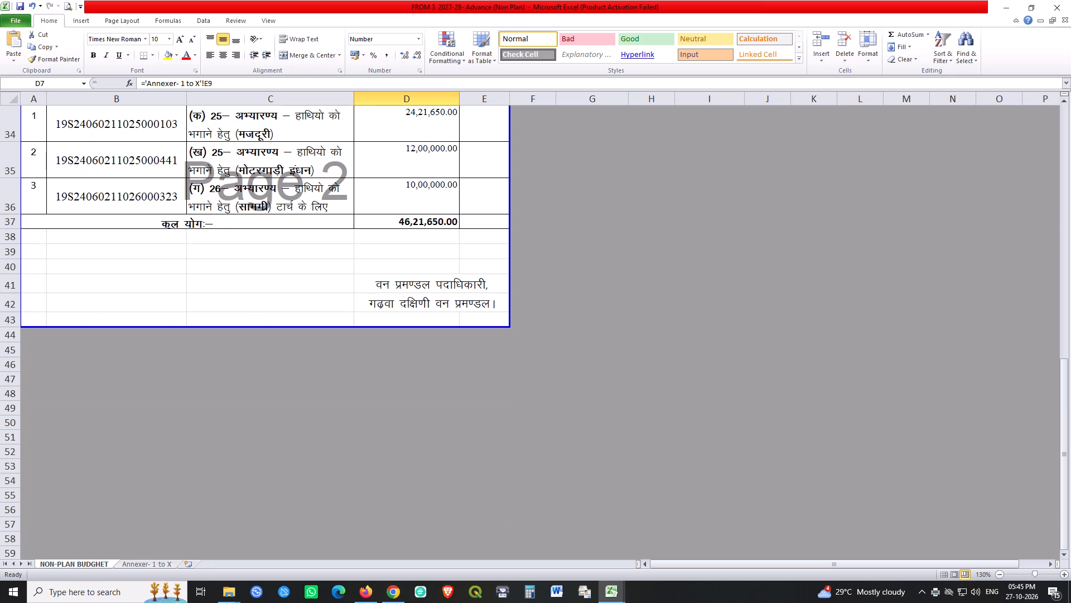
{"action": "double_click", "coordinate": [422, 224]}
{"action": "scroll", "coordinate": [660, 322], "scroll_direction": "up", "scroll_amount": 3}
{"action": "key", "text": "Return"}
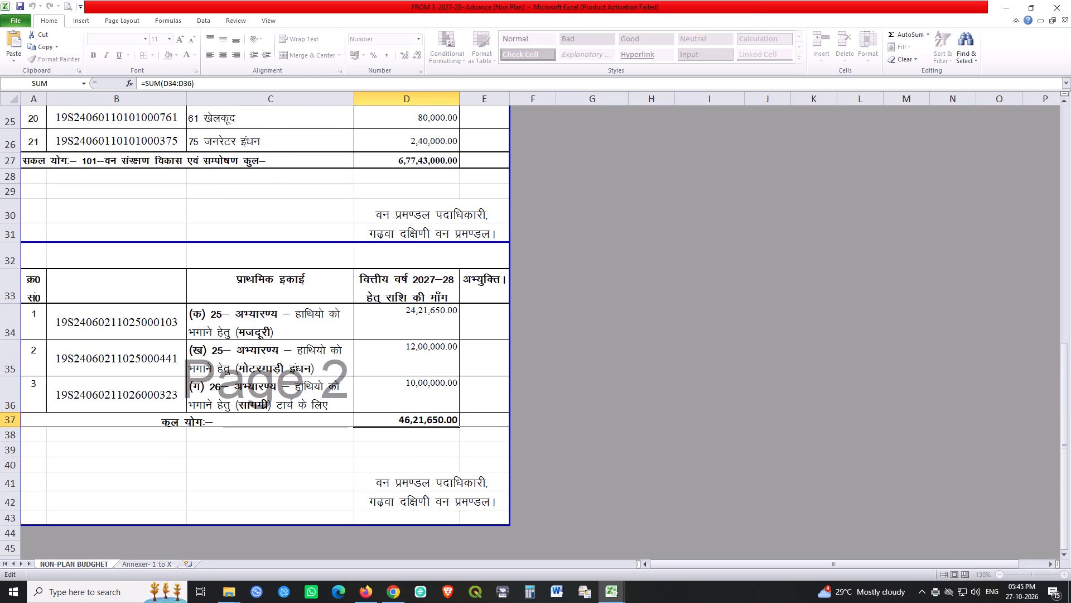
Save the workbook after checking the NON-PLAN BUDGHET totals.
{"action": "key", "text": "ctrl+s"}
{"action": "key", "text": "ctrl+s"}
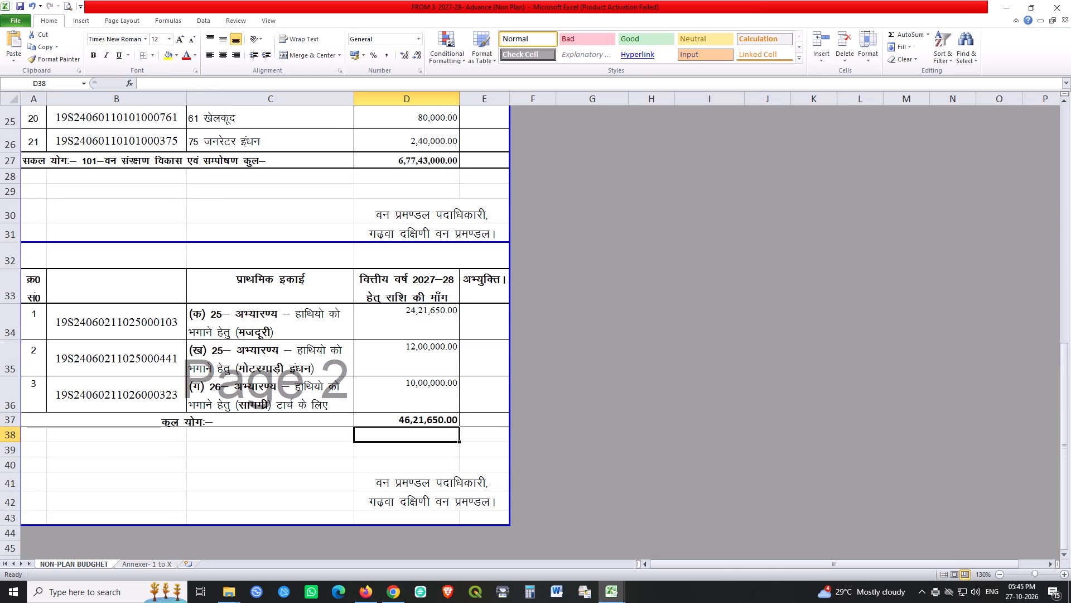
Review both pages of the NON-PLAN BUDGHET sheet and print it 2-sided on the Brother DCP-L5510DN printer.
{"action": "key", "text": "ctrl+F2"}
{"action": "scroll", "coordinate": [597, 342], "scroll_direction": "down", "scroll_amount": 1}
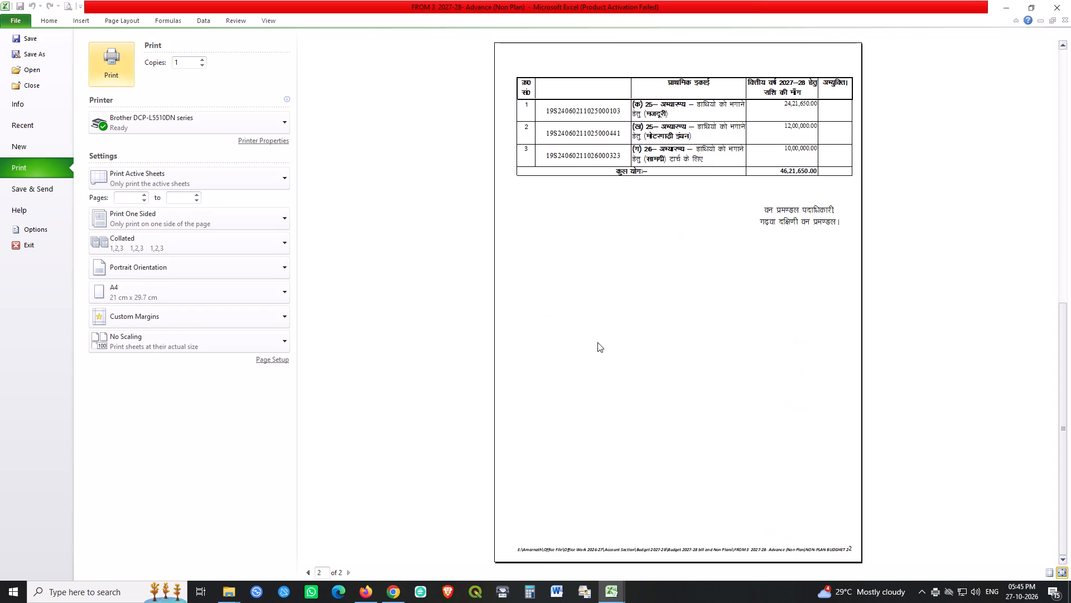
{"action": "scroll", "coordinate": [605, 351], "scroll_direction": "up", "scroll_amount": 2}
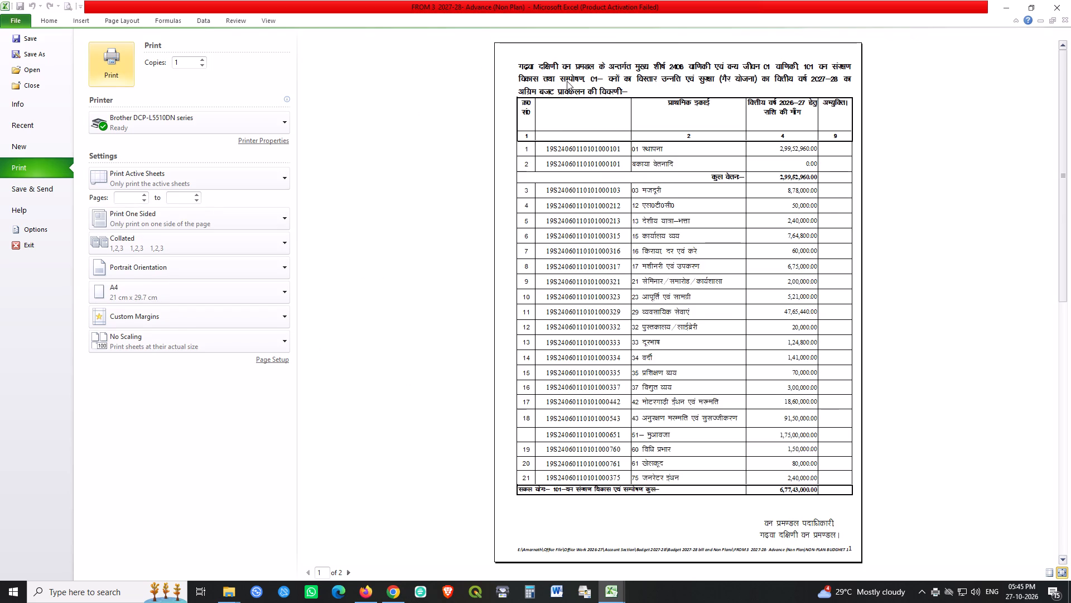
{"action": "scroll", "coordinate": [718, 286], "scroll_direction": "down", "scroll_amount": 3}
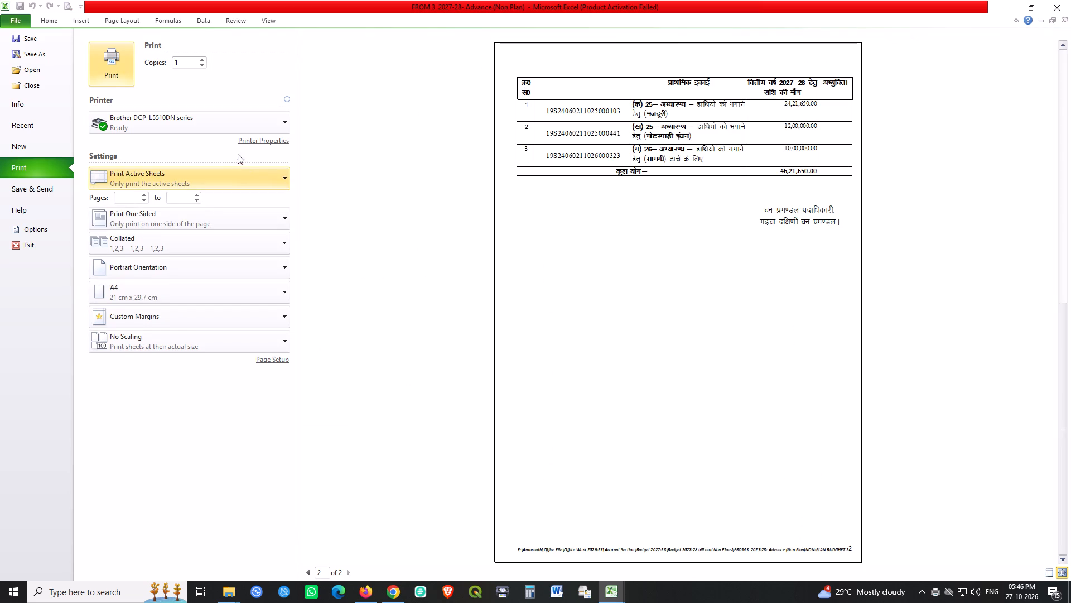
{"action": "left_click", "coordinate": [273, 142]}
{"action": "left_click", "coordinate": [289, 212]}
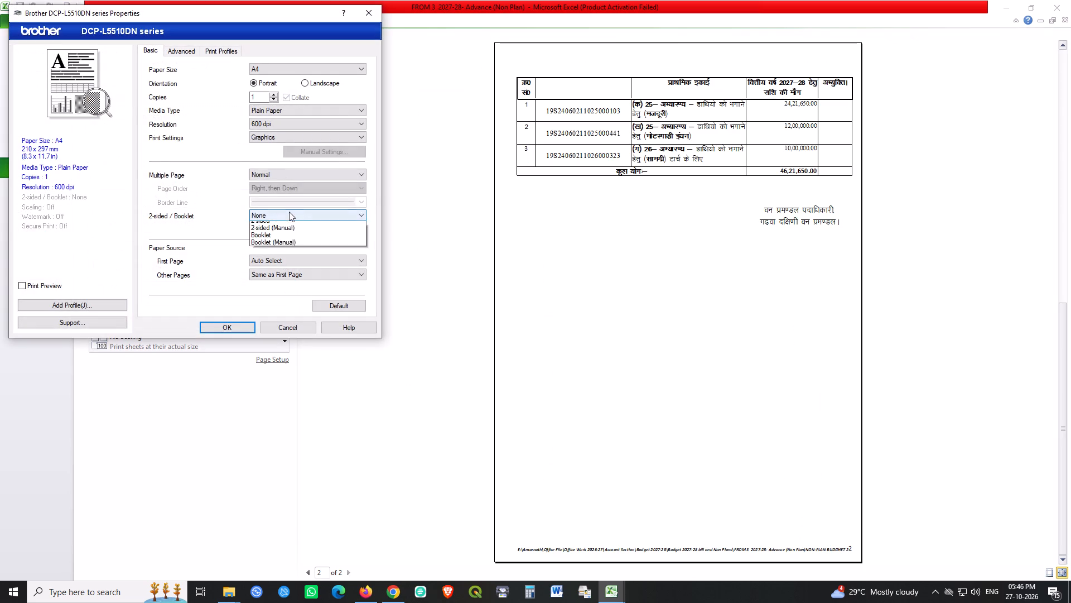
{"action": "left_click", "coordinate": [276, 229]}
{"action": "left_click", "coordinate": [229, 322]}
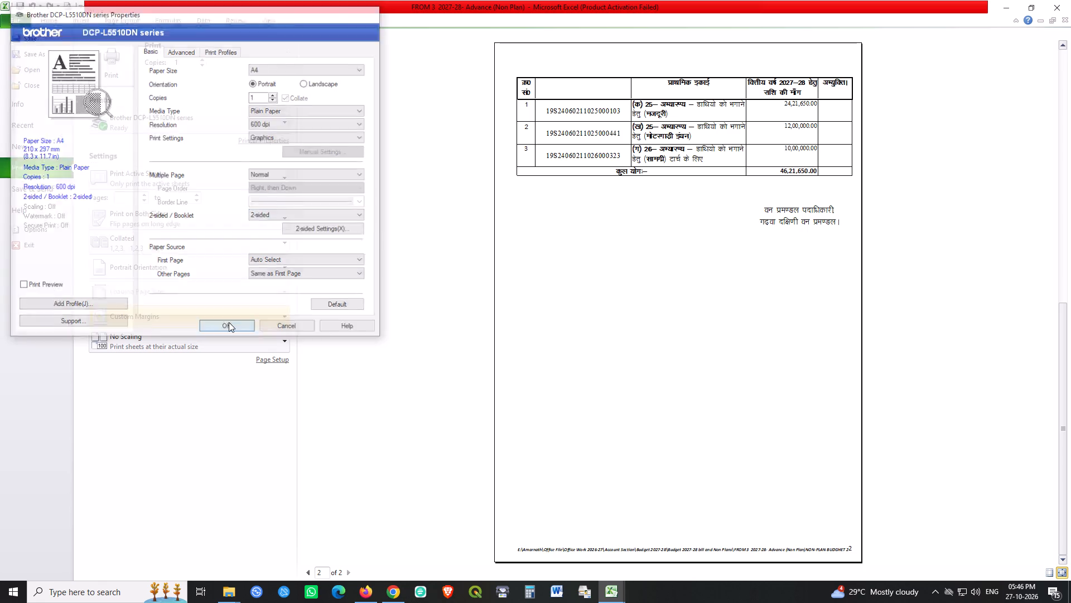
{"action": "left_click", "coordinate": [110, 58]}
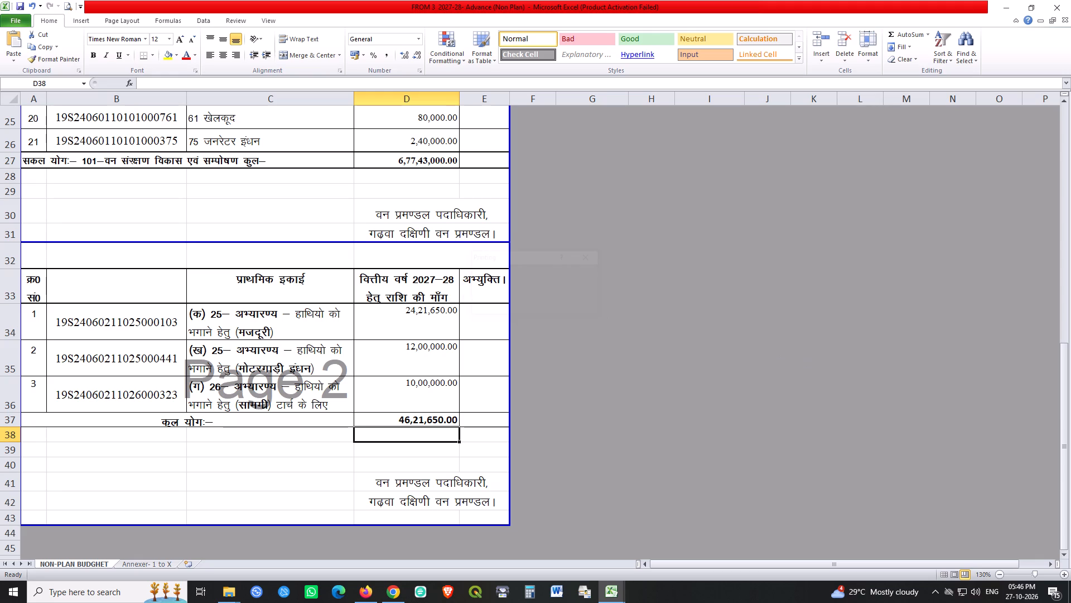
Save and close the FROM 3 2027-28- Advance (Non Plan) workbook.
{"action": "key", "text": "ctrl+s"}
{"action": "key", "text": "ctrl+s"}
{"action": "key", "text": "ctrl+s"}
{"action": "triple_click", "coordinate": [18, 6]}
{"action": "left_click", "coordinate": [1065, 3]}
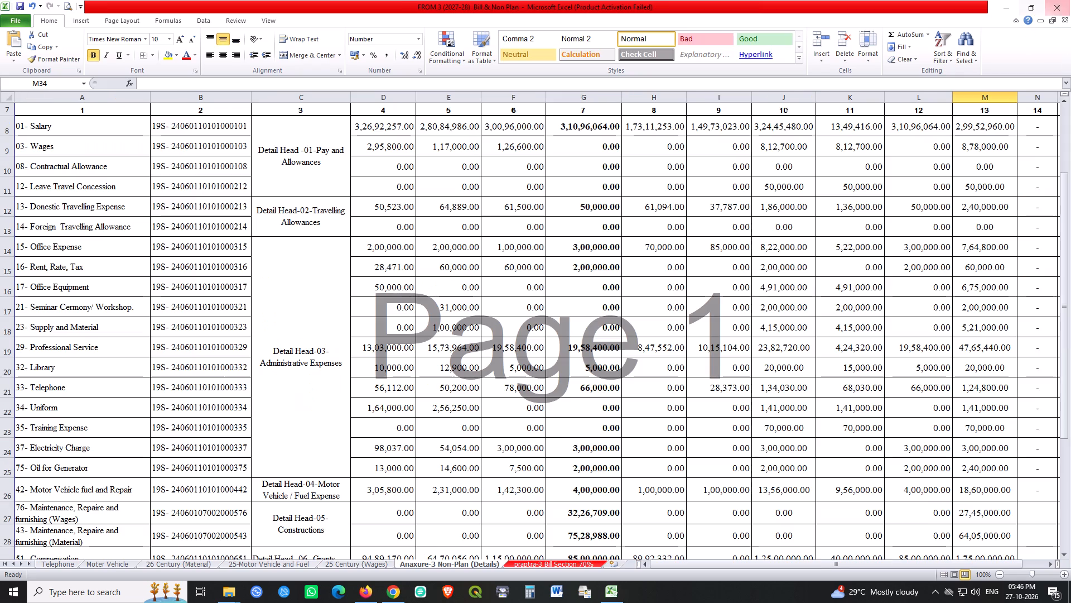
Print the Telephone sheet of the FROM 3 (2027-28) Bill & Non Plan workbook one-sided, and save the workbook.
{"action": "left_click", "coordinate": [52, 562]}
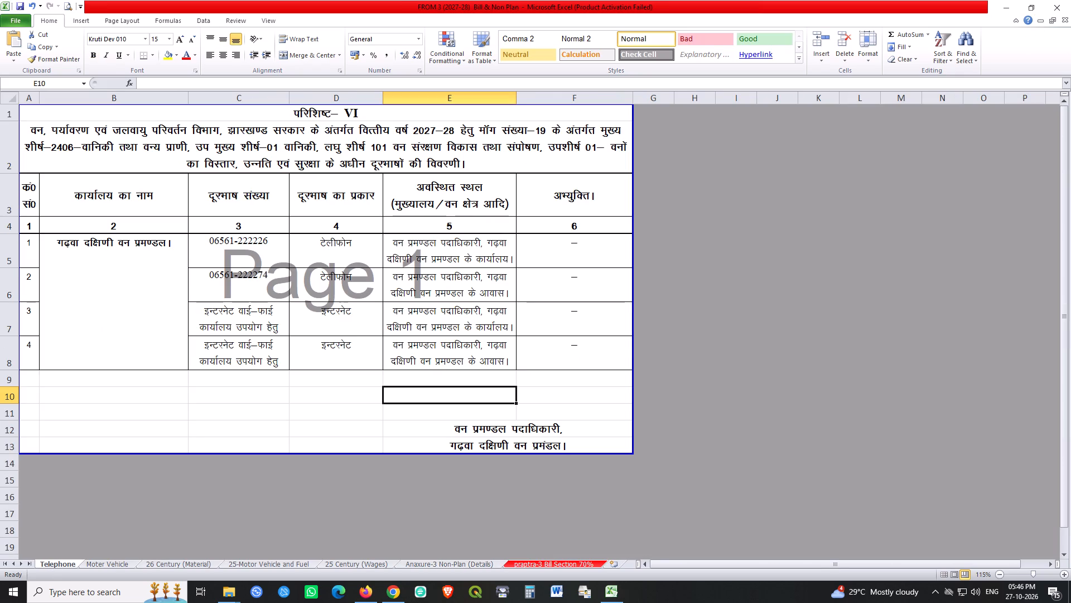
{"action": "scroll", "coordinate": [583, 388], "scroll_direction": "up", "scroll_amount": 4}
{"action": "key", "text": "ctrl+p"}
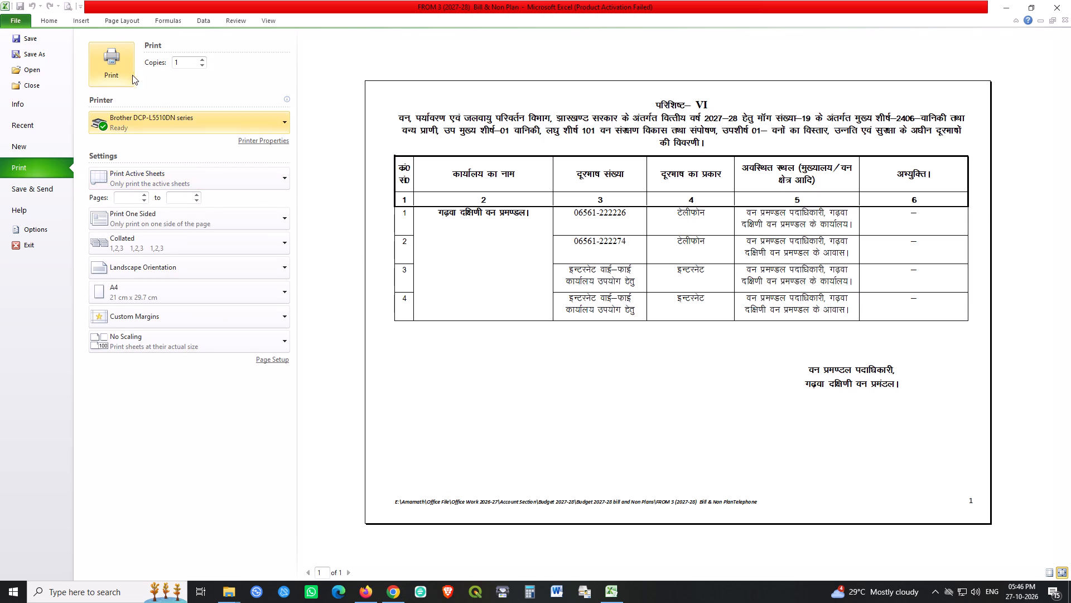
{"action": "left_click", "coordinate": [119, 68]}
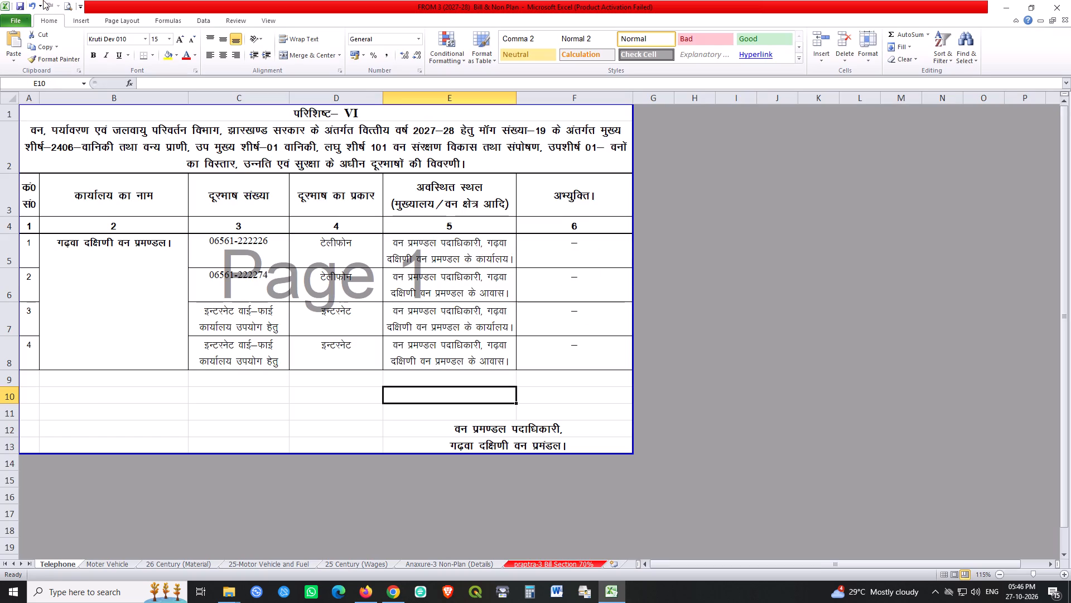
{"action": "triple_click", "coordinate": [19, 4]}
Save the workbook and print the praptra-3 Bill Section 70% sheet 2-sided with the Short Edge (Right) type.
{"action": "left_click", "coordinate": [561, 567]}
{"action": "left_click", "coordinate": [615, 455]}
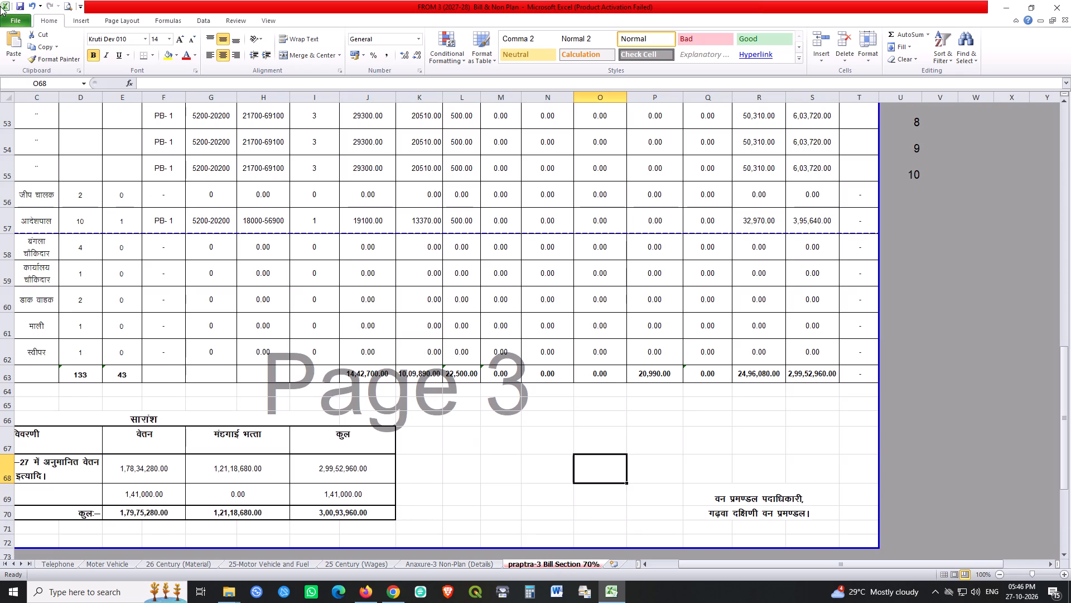
{"action": "triple_click", "coordinate": [22, 3]}
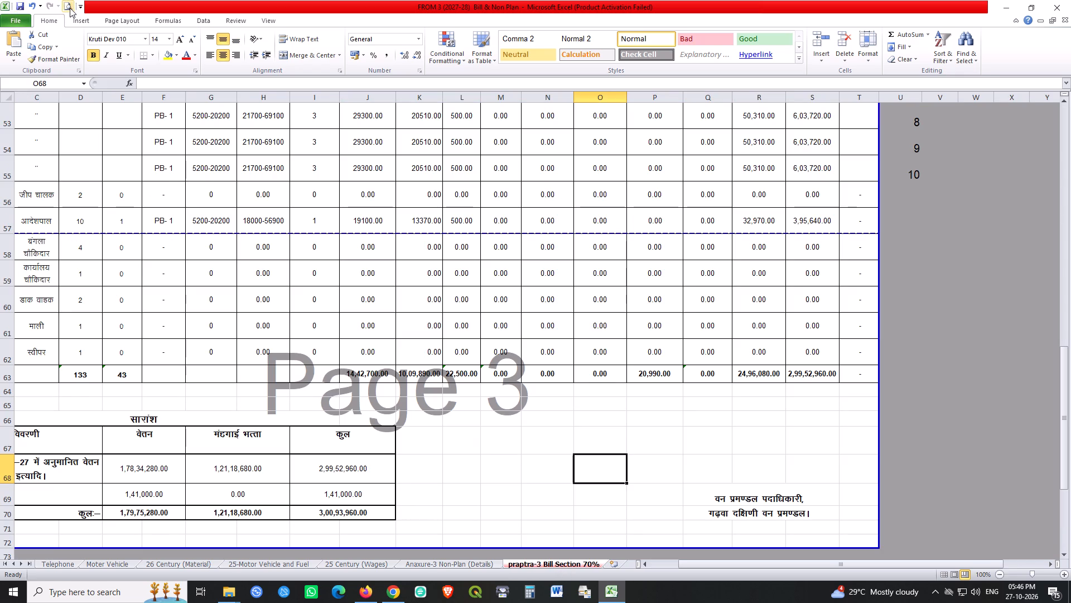
{"action": "left_click", "coordinate": [70, 8]}
{"action": "scroll", "coordinate": [594, 234], "scroll_direction": "down", "scroll_amount": 4}
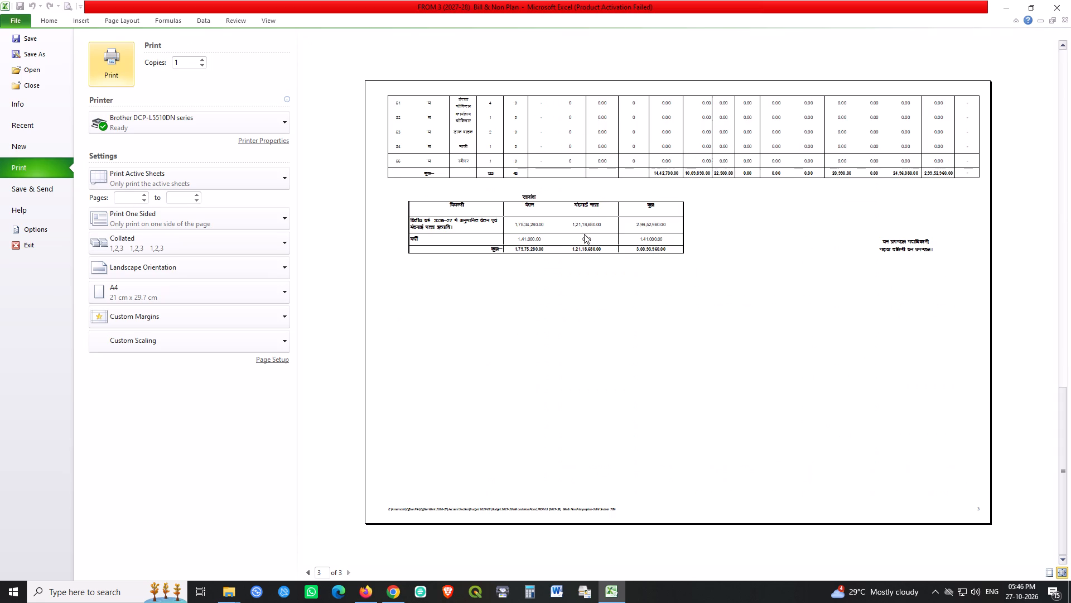
{"action": "left_click", "coordinate": [277, 142]}
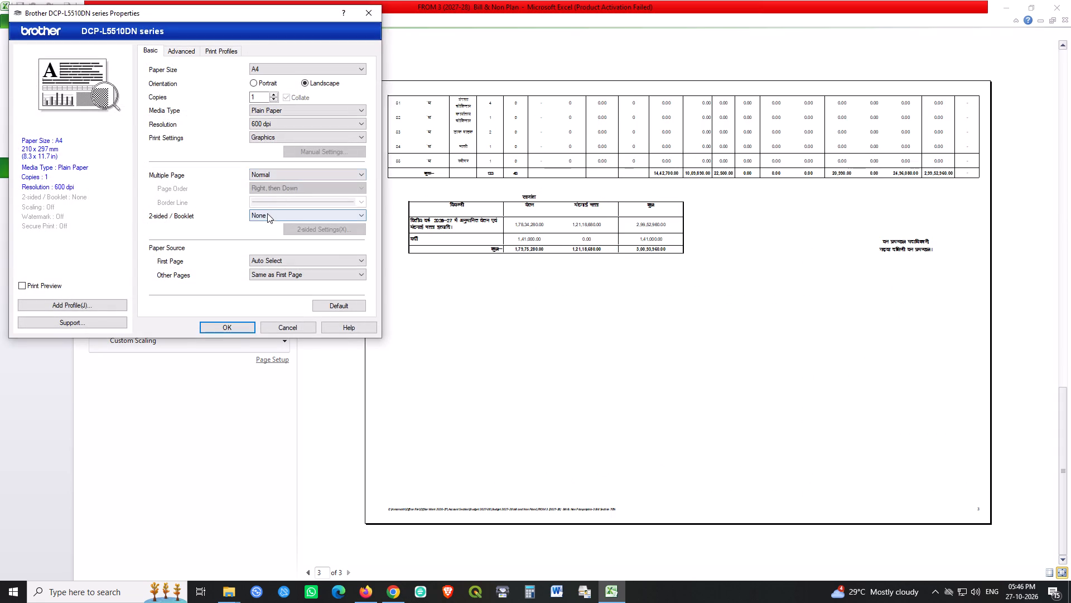
{"action": "left_click", "coordinate": [267, 213]}
{"action": "left_click", "coordinate": [268, 231]}
{"action": "left_click", "coordinate": [294, 226]}
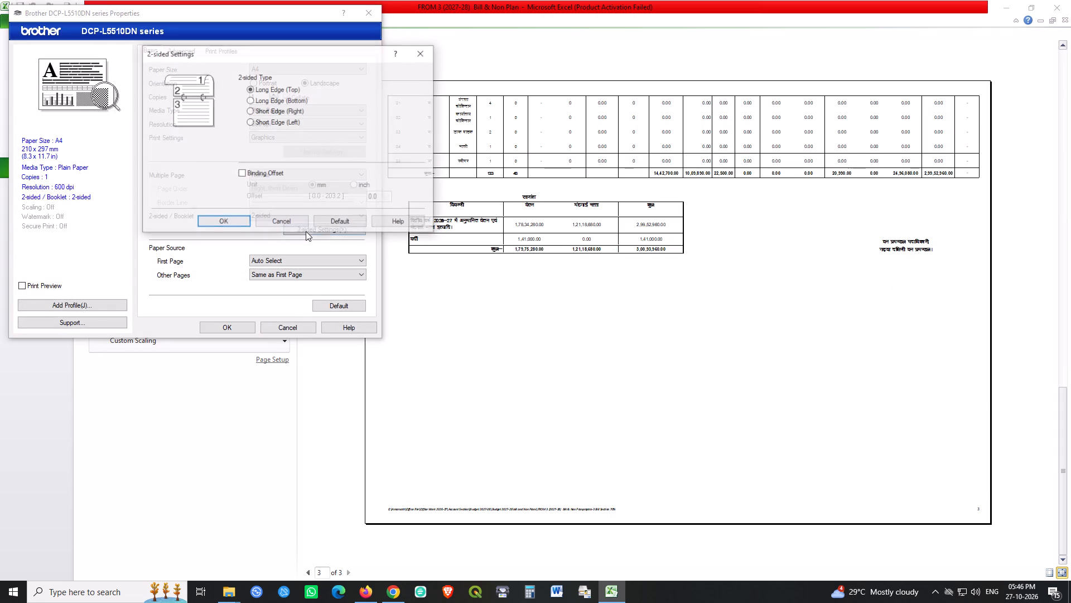
{"action": "left_click", "coordinate": [263, 111]}
{"action": "left_click", "coordinate": [226, 219]}
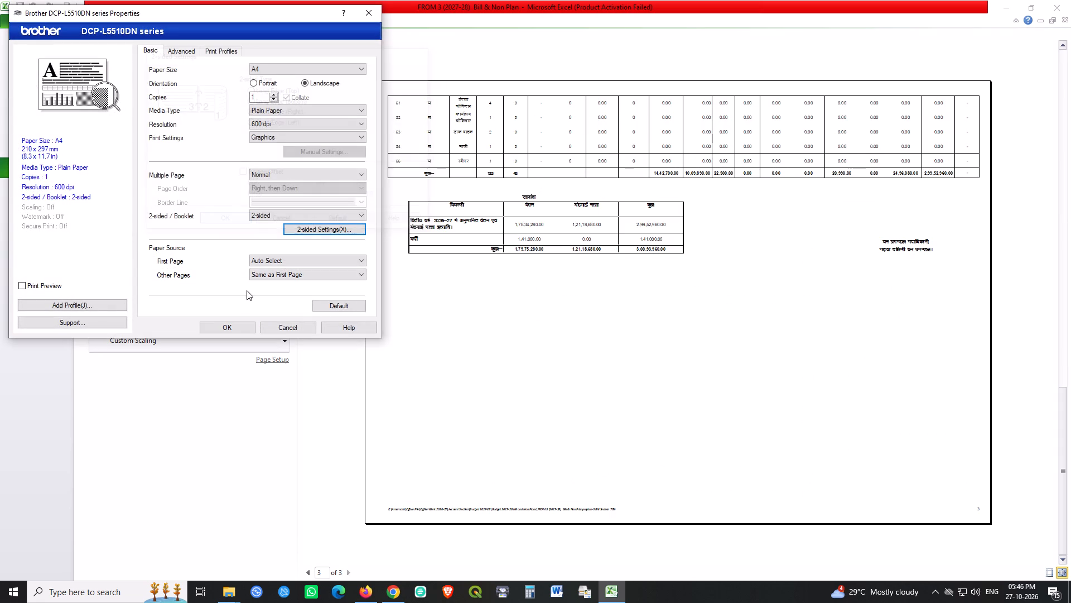
{"action": "left_click", "coordinate": [226, 323]}
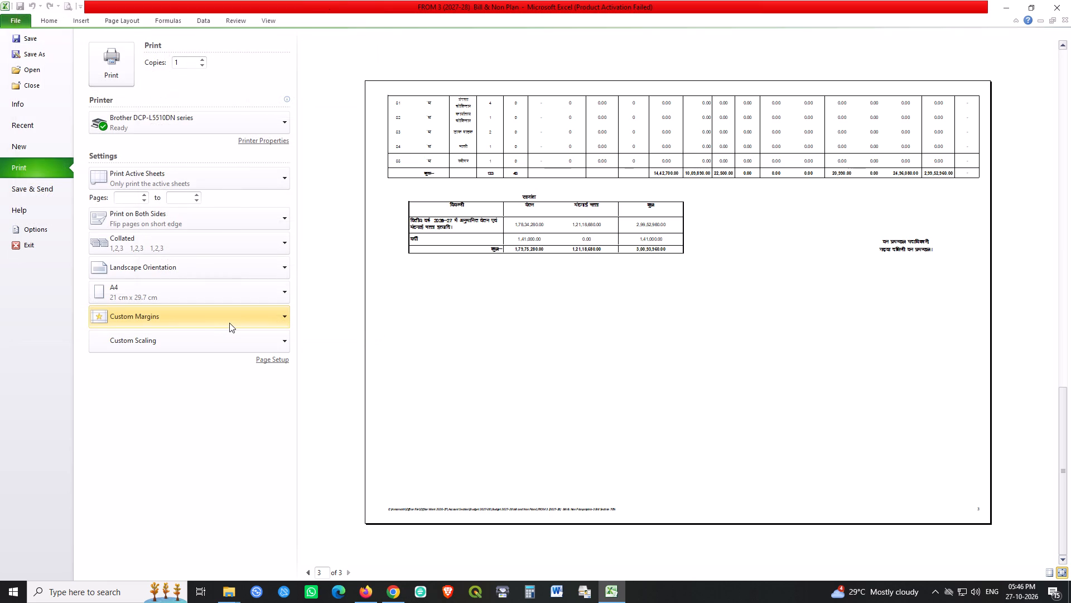
{"action": "left_click", "coordinate": [113, 74]}
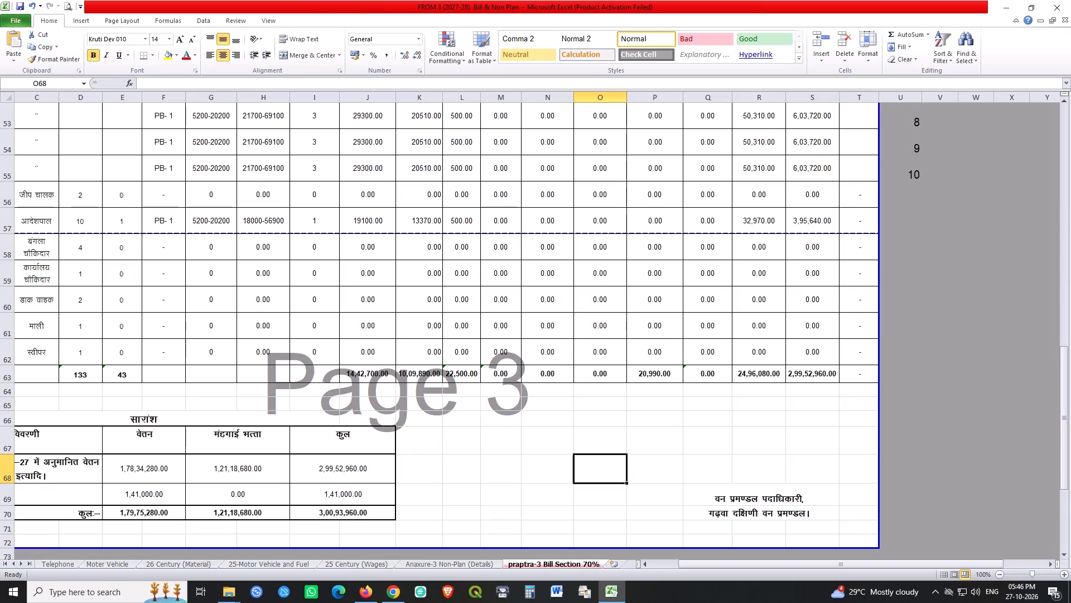
Save the FROM 3 (2027-28) Bill & Non Plan workbook after printing.
{"action": "triple_click", "coordinate": [19, 4]}
{"action": "left_click", "coordinate": [19, 4]}
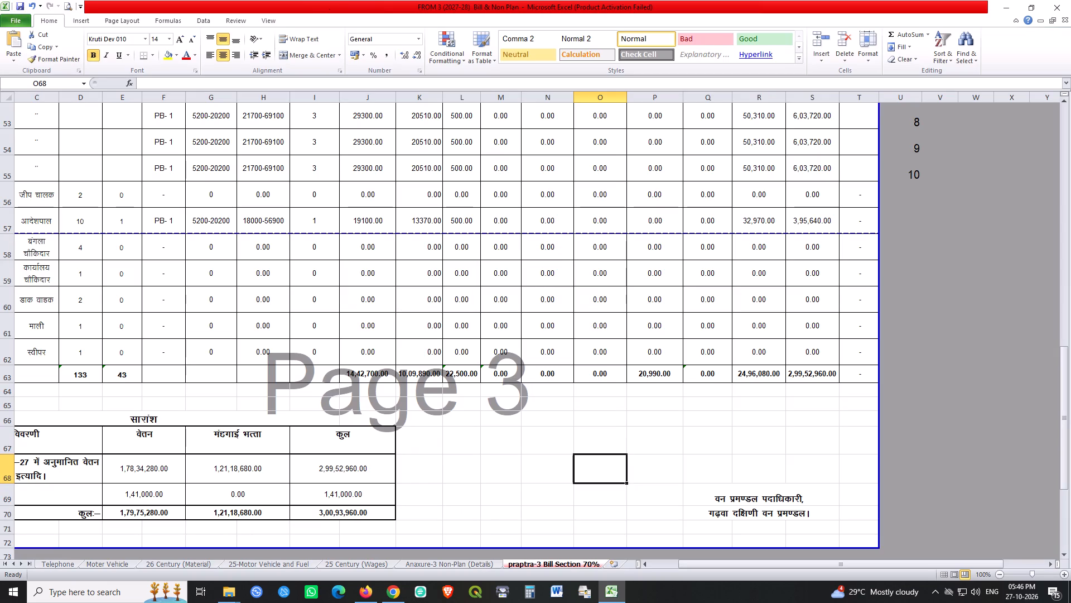
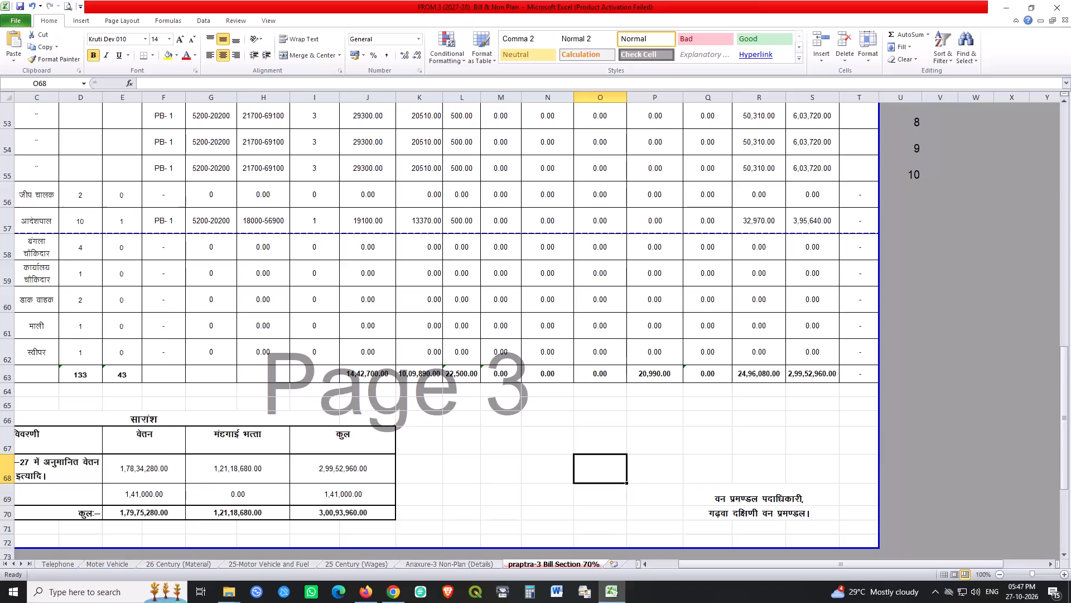
Save the workbook and preview the printout of the Anaxure-3 Non-Plan (Details) sheet.
{"action": "left_click", "coordinate": [460, 561]}
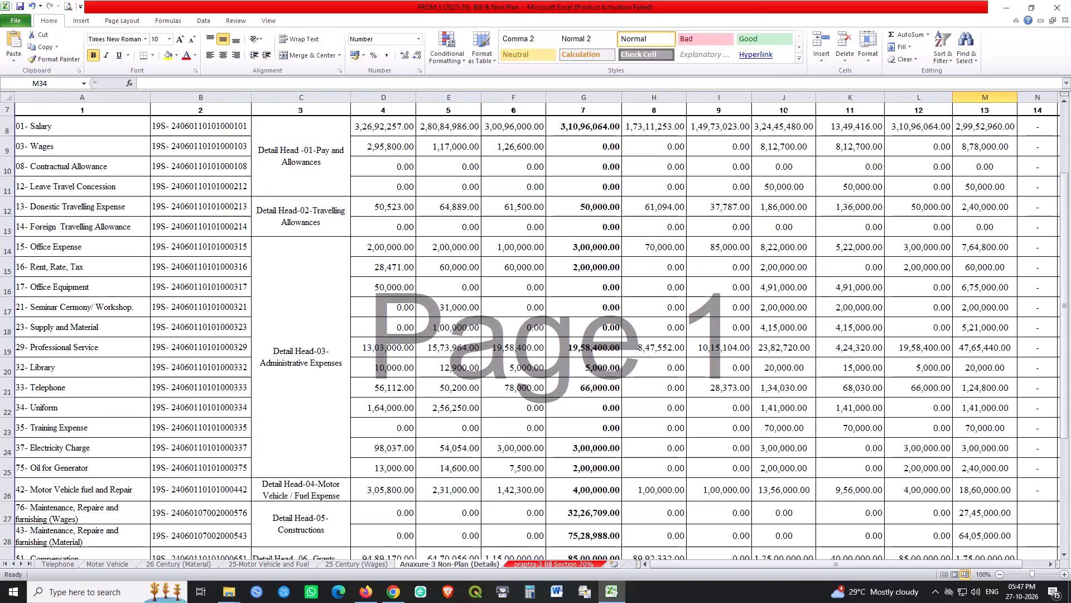
{"action": "left_click", "coordinate": [19, 5]}
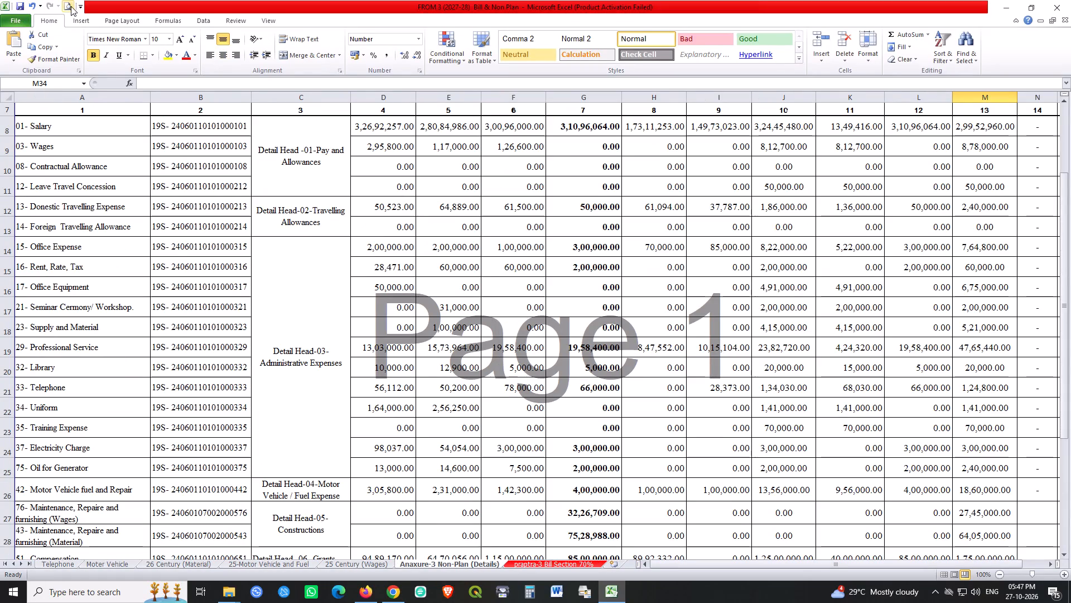
{"action": "left_click", "coordinate": [71, 6]}
{"action": "scroll", "coordinate": [707, 235], "scroll_direction": "down", "scroll_amount": 8}
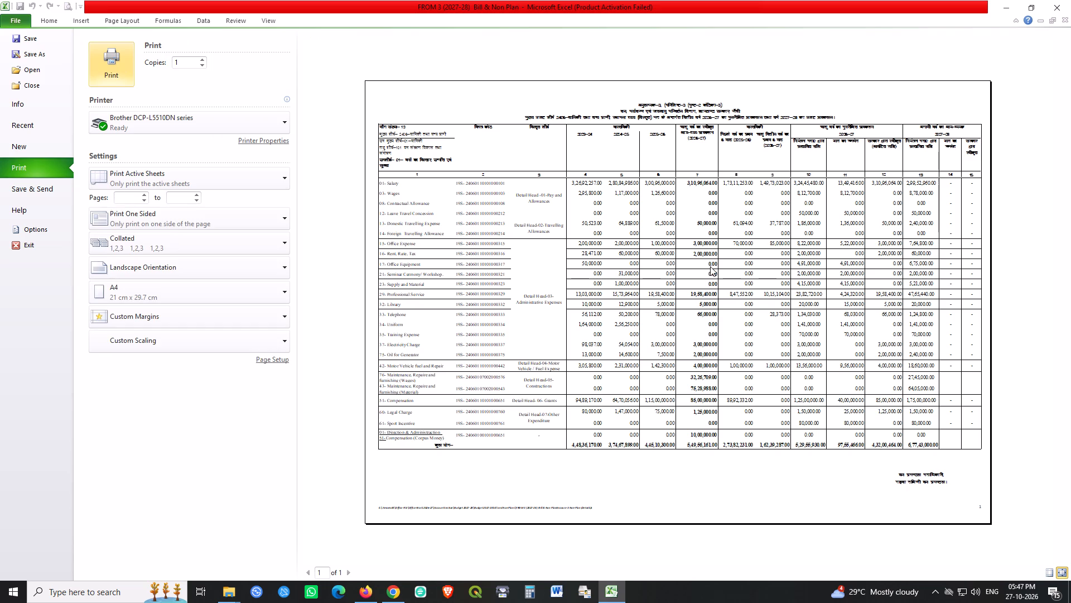
{"action": "key", "text": "Escape"}
Check the grand total formula =SUM(D8:D32) in D33 and fill it across the total row through column M.
{"action": "scroll", "coordinate": [435, 218], "scroll_direction": "down", "scroll_amount": 5}
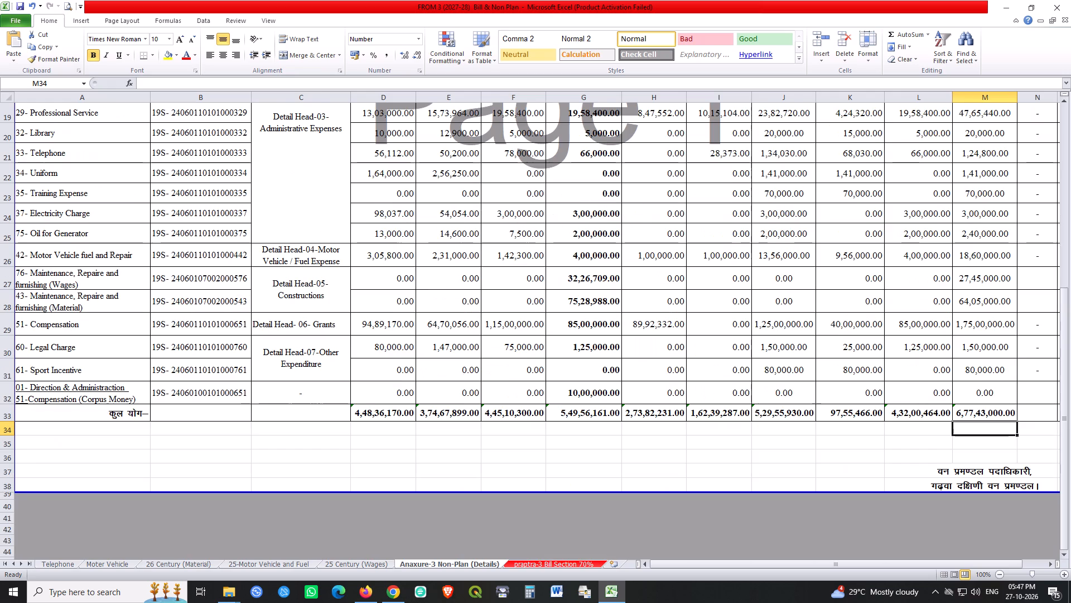
{"action": "double_click", "coordinate": [389, 347]}
{"action": "scroll", "coordinate": [389, 347], "scroll_direction": "up", "scroll_amount": 6}
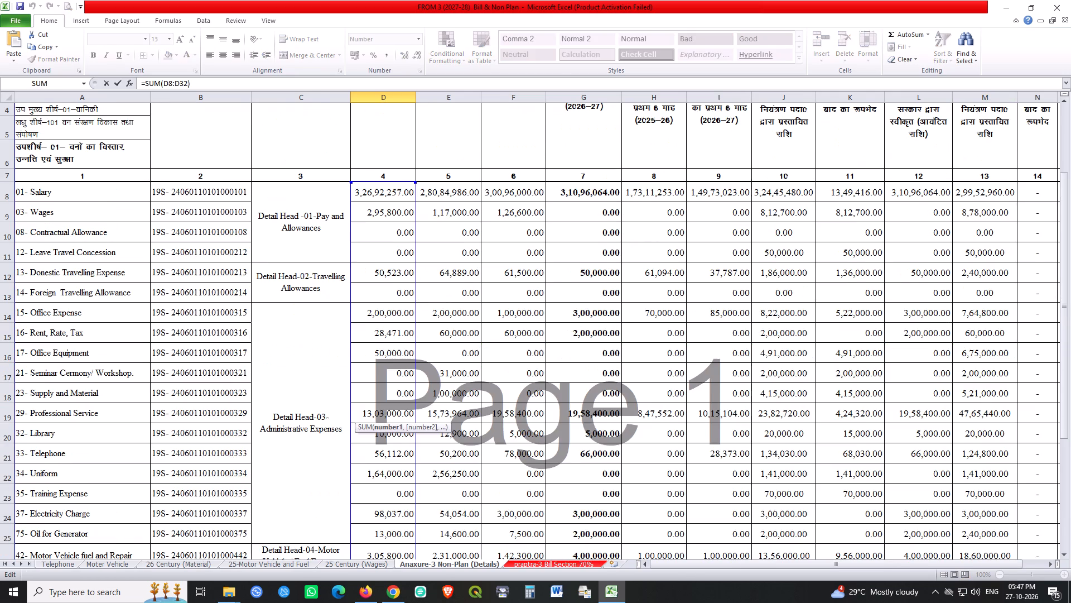
{"action": "key", "text": "Return"}
{"action": "left_click", "coordinate": [401, 533]}
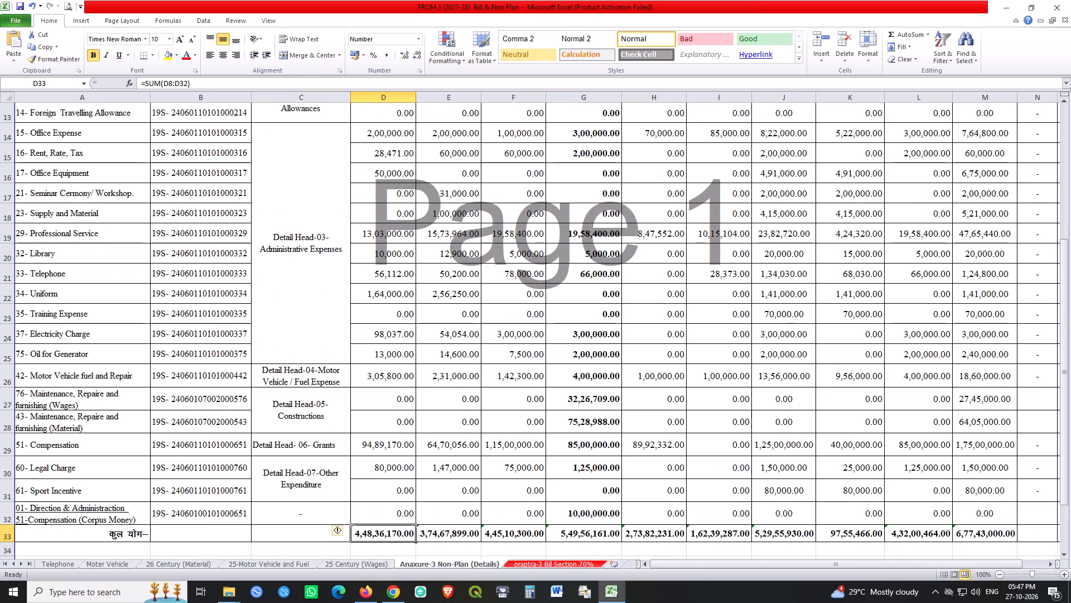
{"action": "left_click_drag", "start_coordinate": [416, 540], "coordinate": [1010, 539]}
{"action": "left_click", "coordinate": [956, 453]}
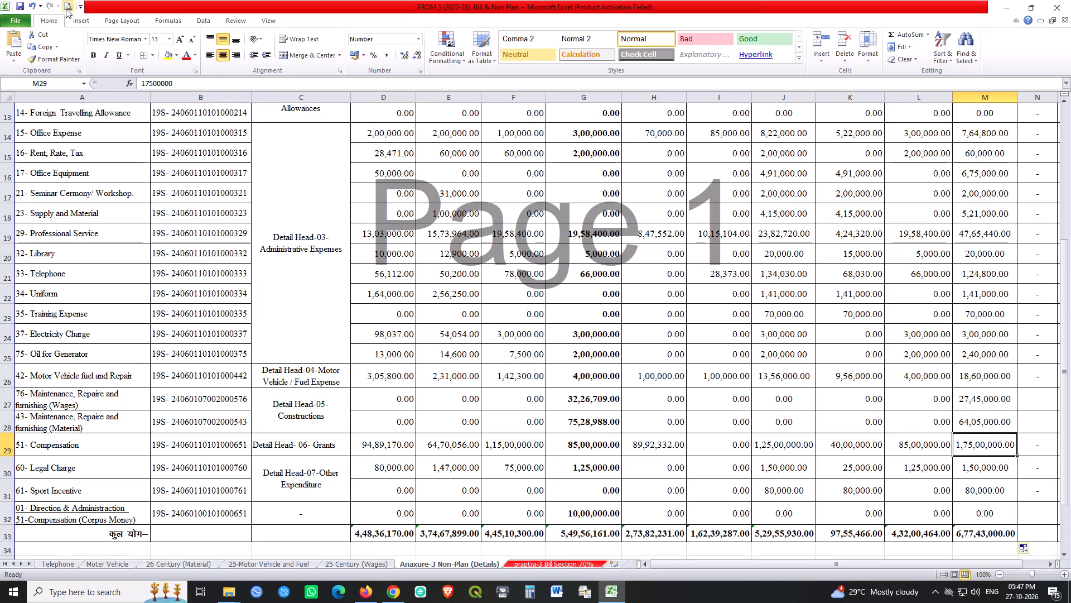
Print one copy of the Anaxure-3 Non-Plan (Details) sheet one-sided in landscape A4, and save the workbook.
{"action": "left_click", "coordinate": [66, 7]}
{"action": "scroll", "coordinate": [733, 270], "scroll_direction": "down", "scroll_amount": 4}
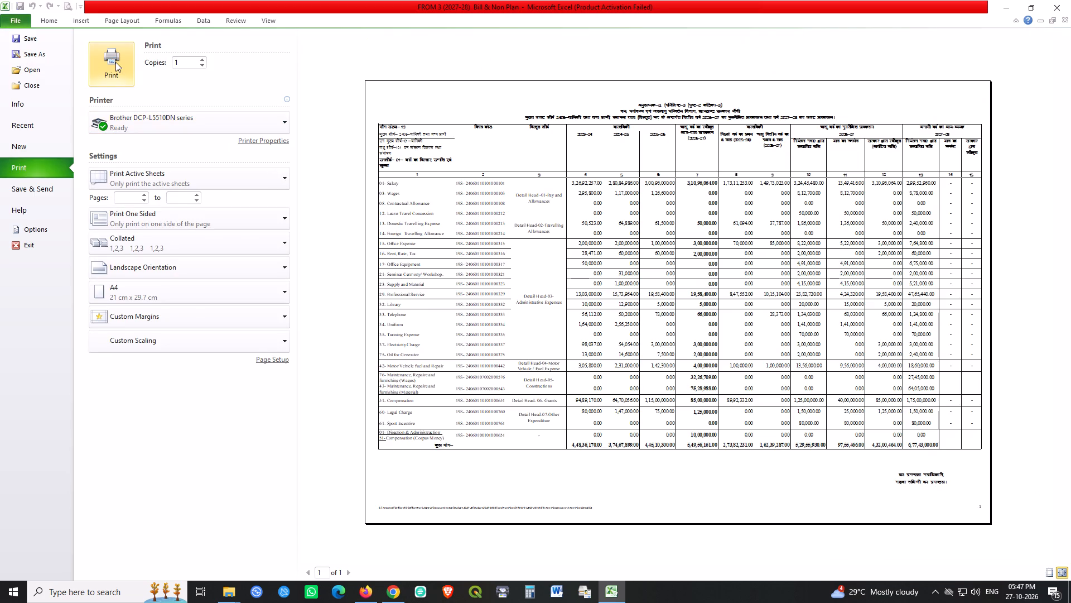
{"action": "left_click", "coordinate": [115, 62]}
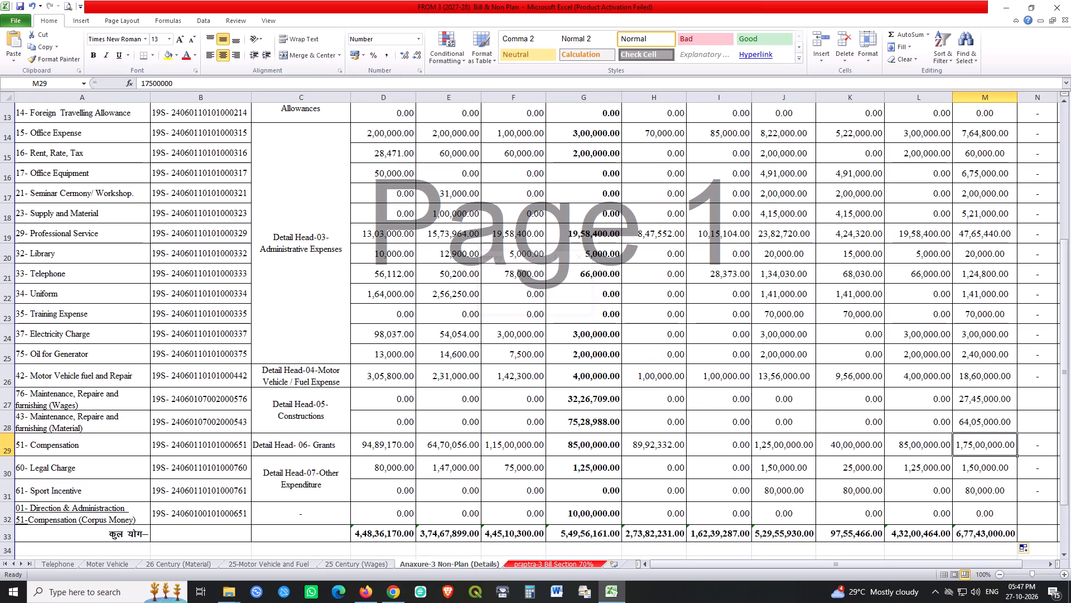
{"action": "key", "text": "ctrl+s"}
{"action": "key", "text": "ctrl+s"}
{"action": "key", "text": "ctrl+s"}
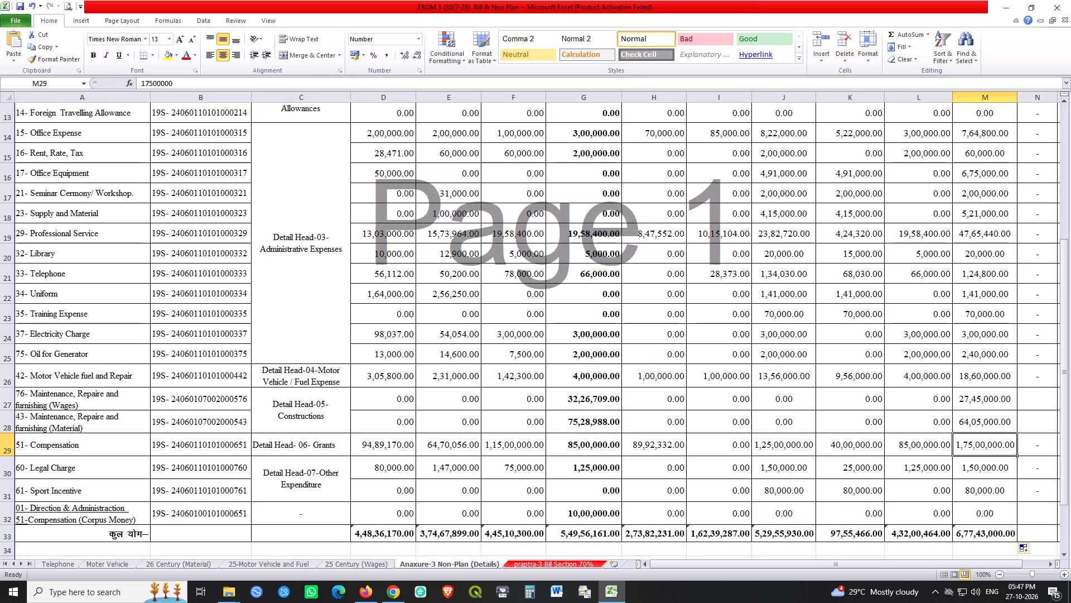
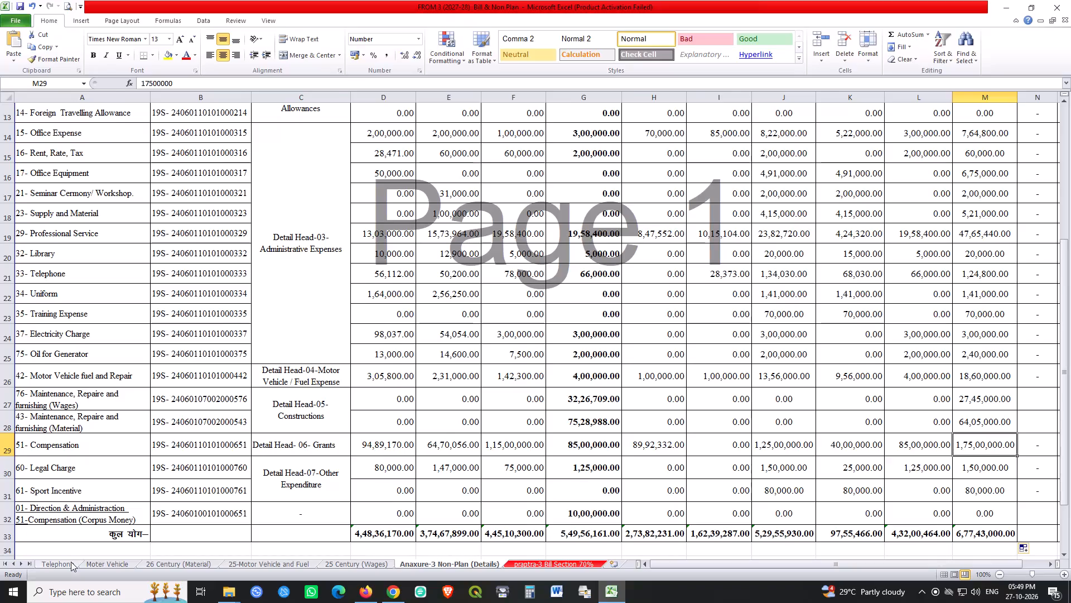
Review the workbook's other budget sheets, including 25 Century (Wages), 25-Motor Vehicle and Fuel, 26 Century (Material) and Moter Vehicle.
{"action": "left_click", "coordinate": [71, 562]}
{"action": "left_click", "coordinate": [106, 564]}
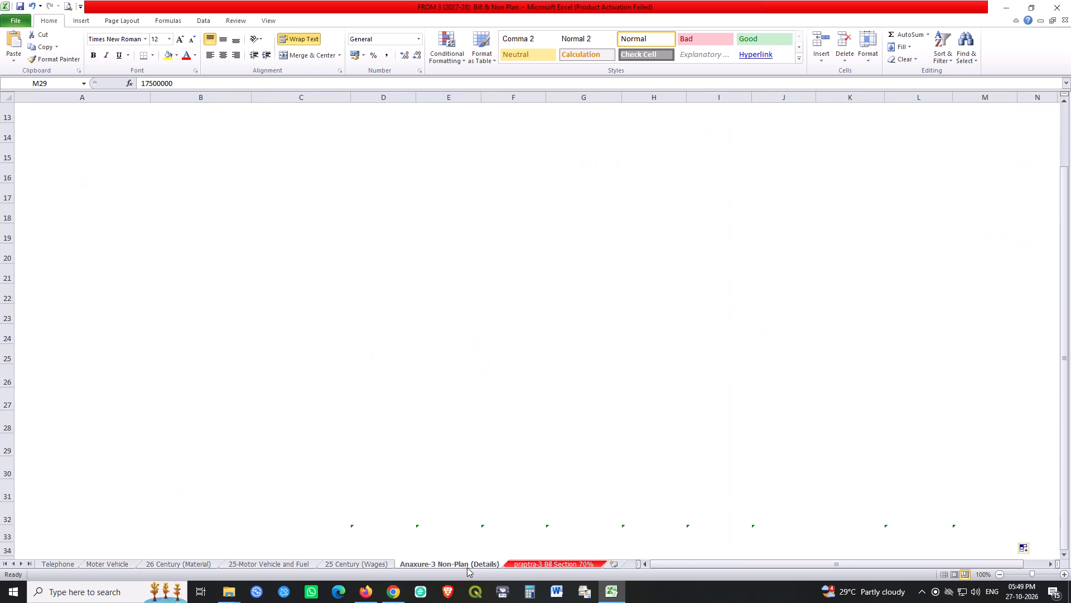
{"action": "left_click", "coordinate": [467, 567]}
{"action": "left_click", "coordinate": [371, 562]}
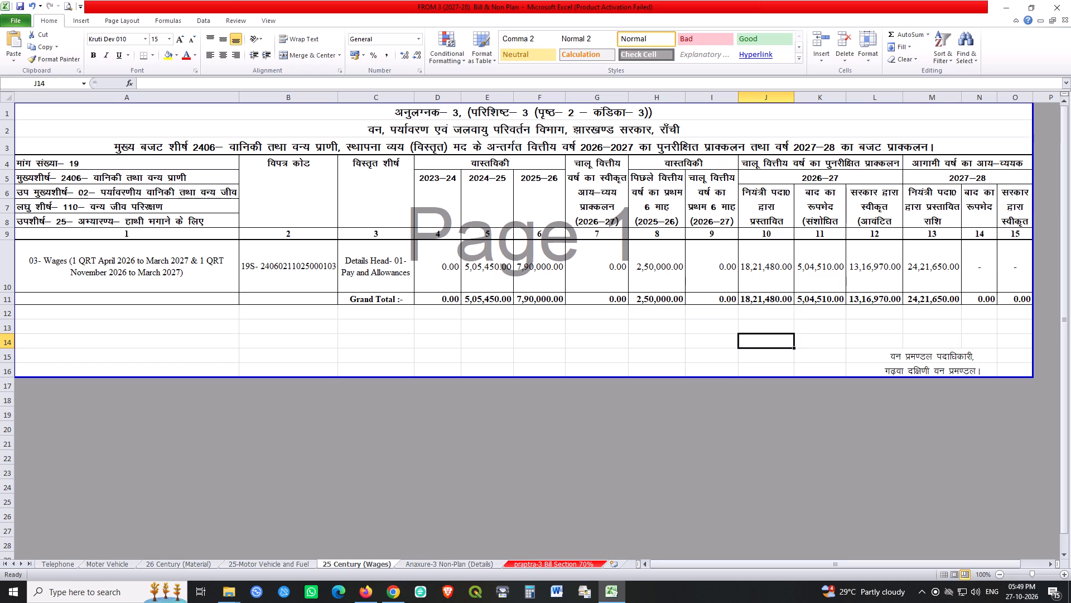
{"action": "left_click", "coordinate": [254, 563]}
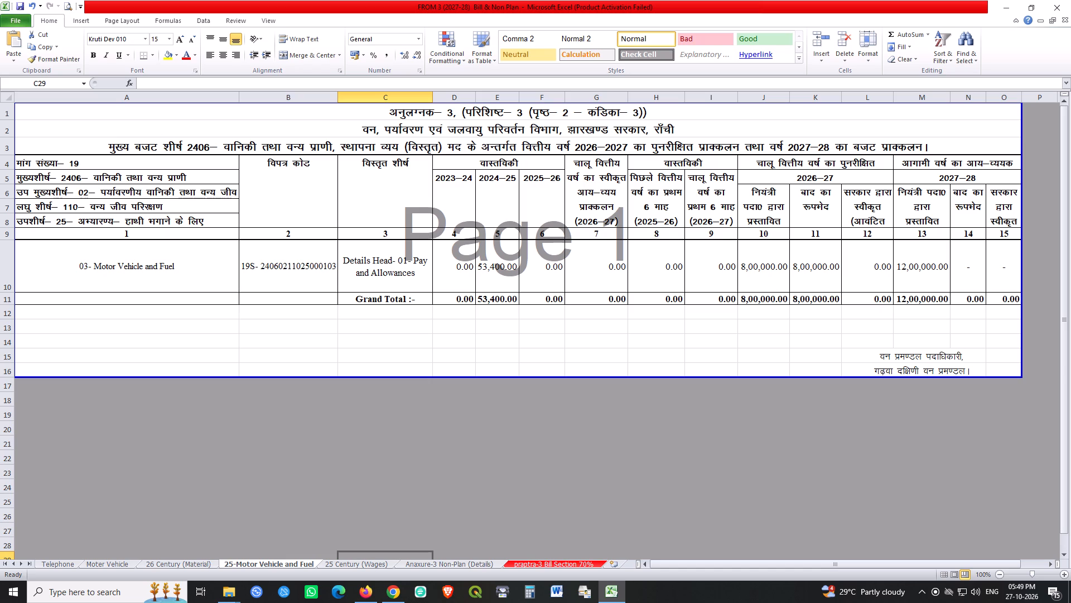
{"action": "left_click", "coordinate": [201, 565]}
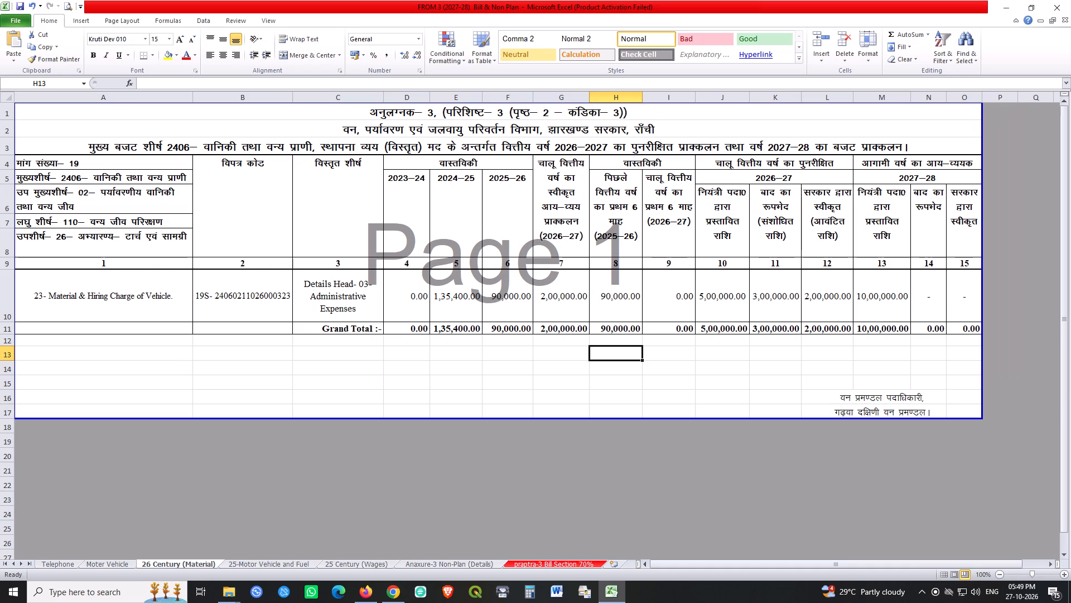
{"action": "left_click", "coordinate": [113, 568]}
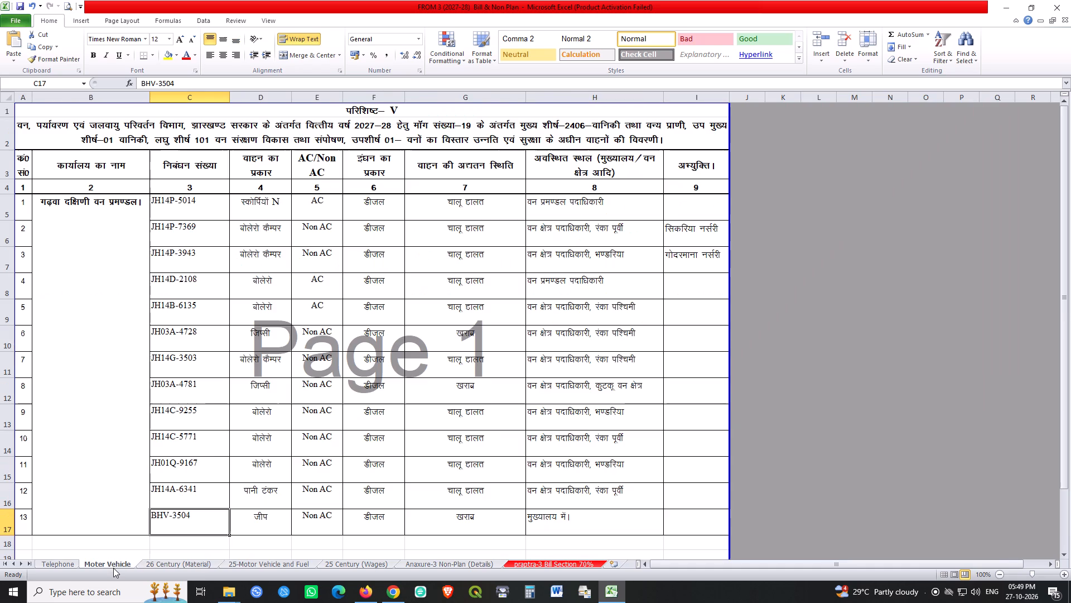
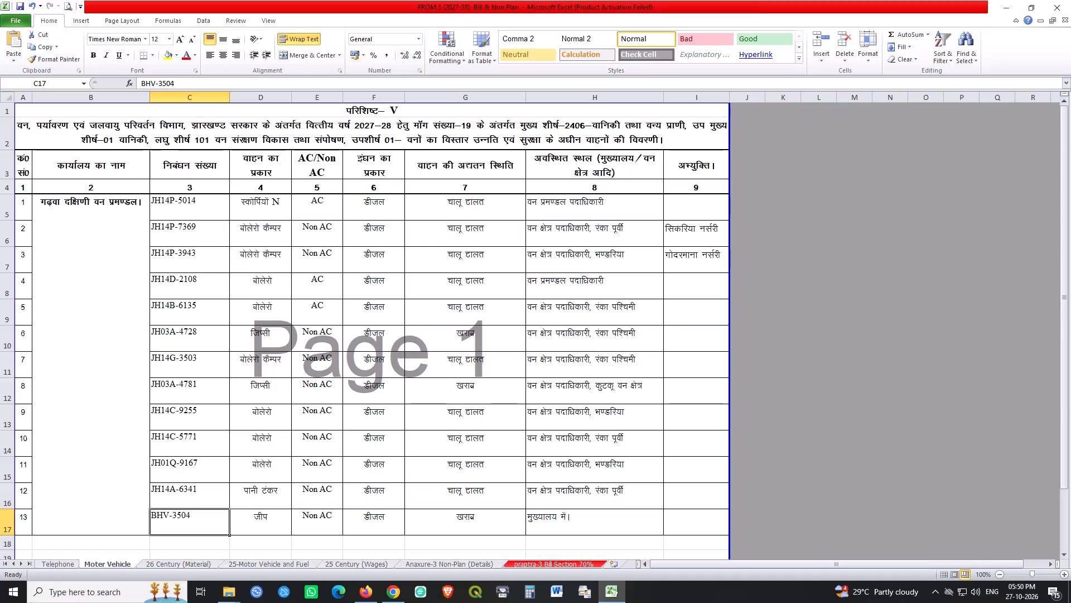
Save the FROM 3 (2027-28) Bill & Non Plan workbook and close it.
{"action": "key", "text": "ctrl+s"}
{"action": "key", "text": "ctrl+s"}
{"action": "key", "text": "ctrl+s"}
{"action": "left_click", "coordinate": [1058, 0]}
Open the Budget 2027-28 Cover Page document from the budget folder and print one copy of it.
{"action": "left_click", "coordinate": [614, 297]}
{"action": "left_click", "coordinate": [208, 121]}
{"action": "key", "text": "Return"}
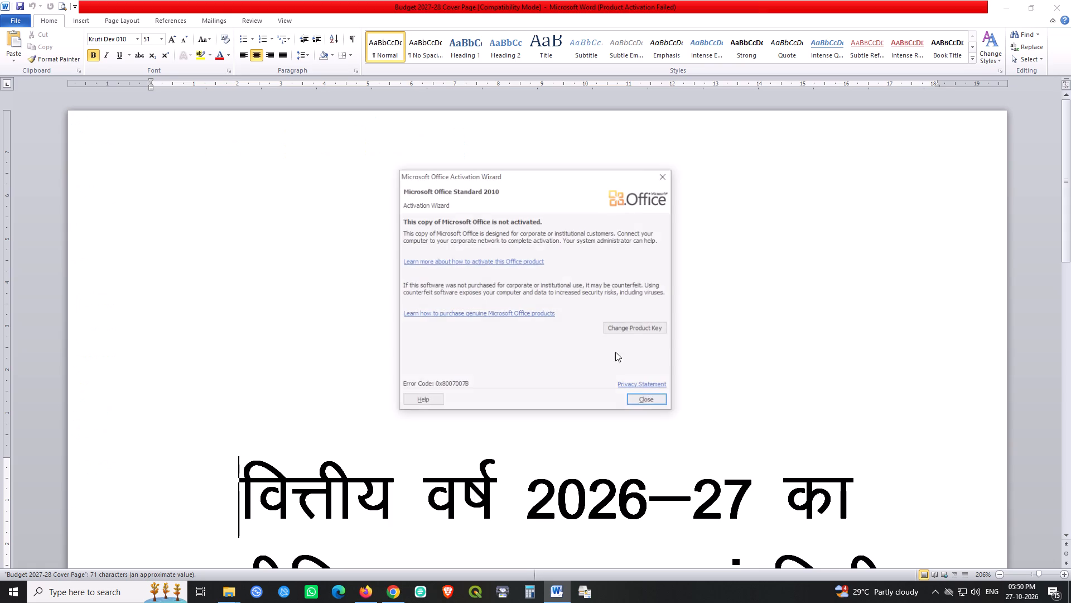
{"action": "left_click", "coordinate": [644, 399]}
{"action": "key", "text": "ctrl+F2"}
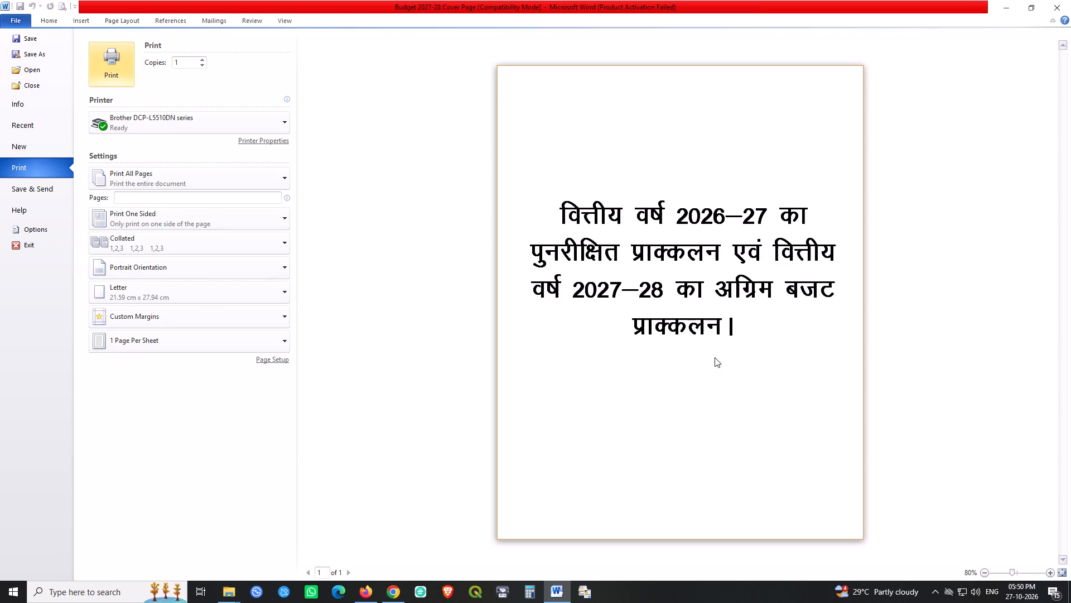
{"action": "scroll", "coordinate": [677, 283], "scroll_direction": "down", "scroll_amount": 5}
{"action": "left_click", "coordinate": [117, 68]}
Save the Budget 2027-28 Cover Page document and close it.
{"action": "key", "text": "ctrl+s"}
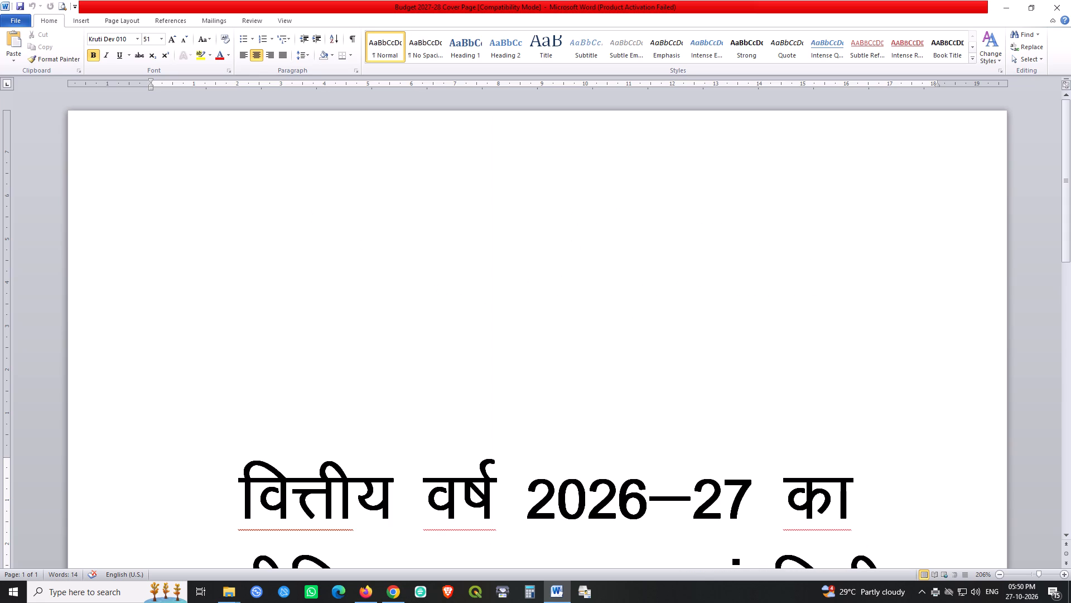
{"action": "key", "text": "ctrl+s"}
{"action": "triple_click", "coordinate": [16, 0]}
{"action": "left_click", "coordinate": [1057, 1]}
Open the Forwading 2027-28 Advance letter from the Budget 2027-28 bill and Non Plans folder.
{"action": "left_click", "coordinate": [438, 308]}
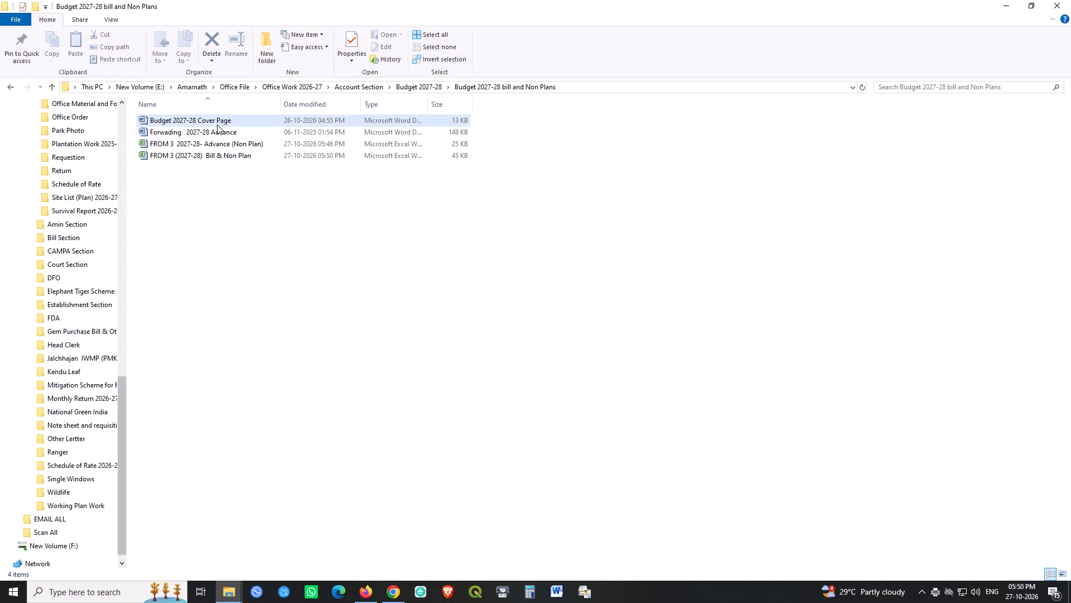
{"action": "left_click", "coordinate": [214, 130]}
{"action": "key", "text": "Return"}
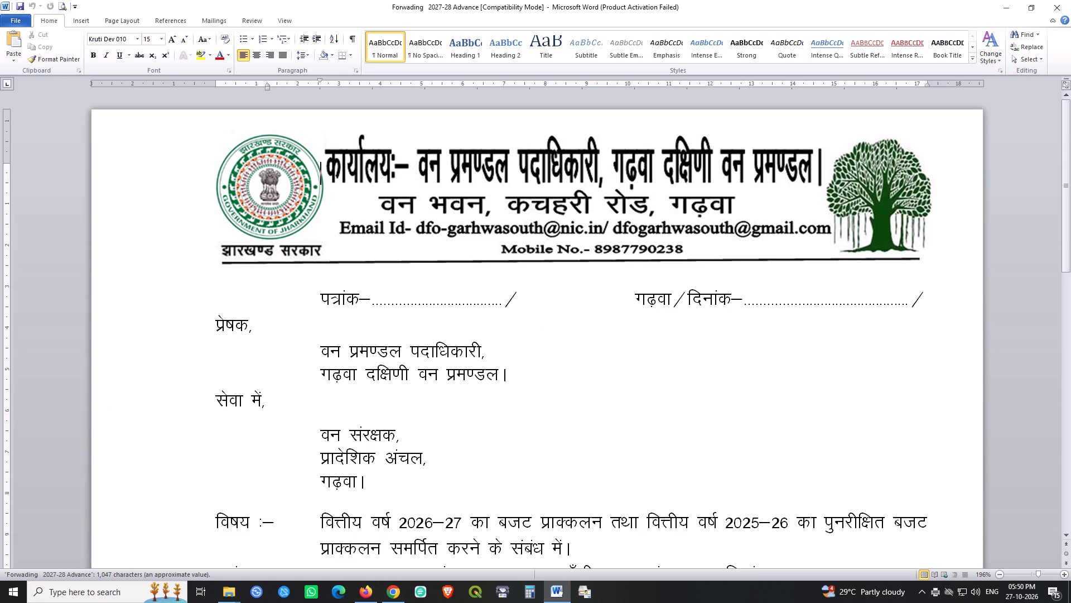
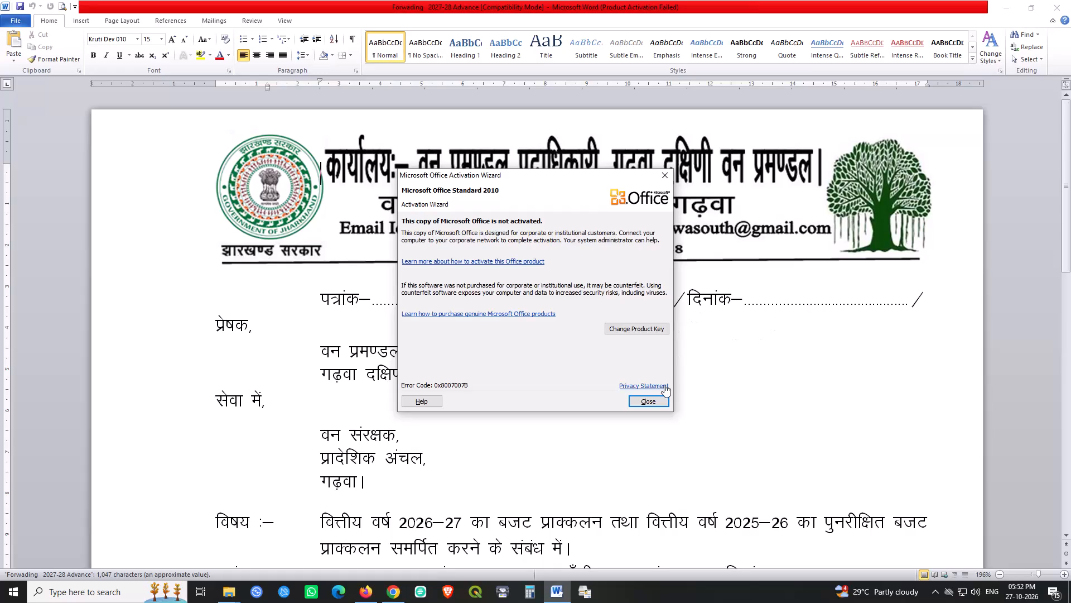
Dismiss the activation wizard and clear the desktop by minimizing the Forwading 2027-28 Advance letter and the budget folder window.
{"action": "left_click", "coordinate": [665, 395]}
{"action": "left_click", "coordinate": [1010, 0]}
{"action": "left_click", "coordinate": [382, 261]}
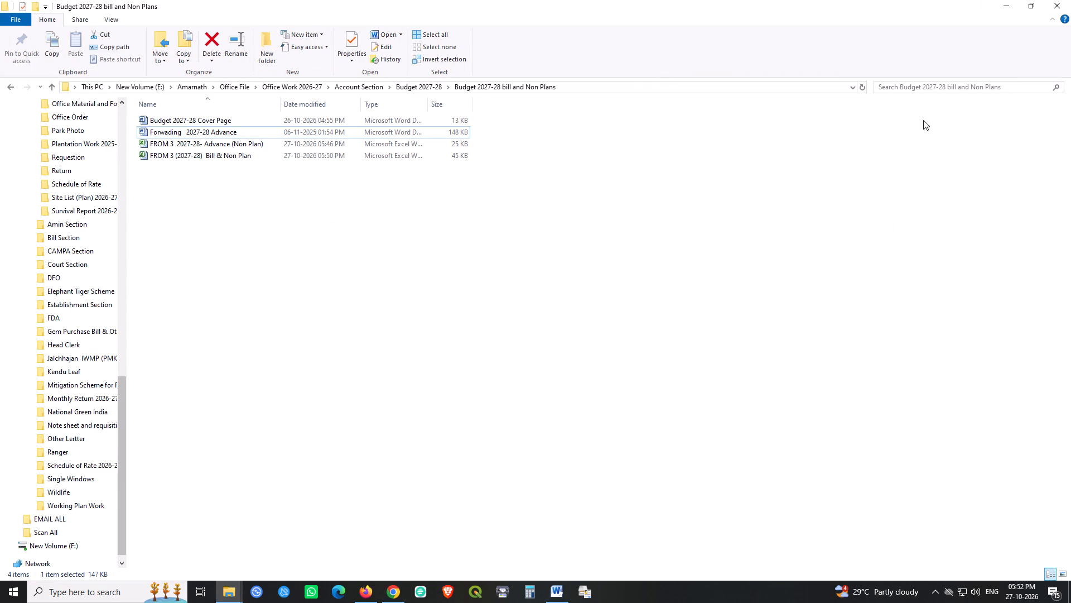
{"action": "left_click", "coordinate": [1007, 2]}
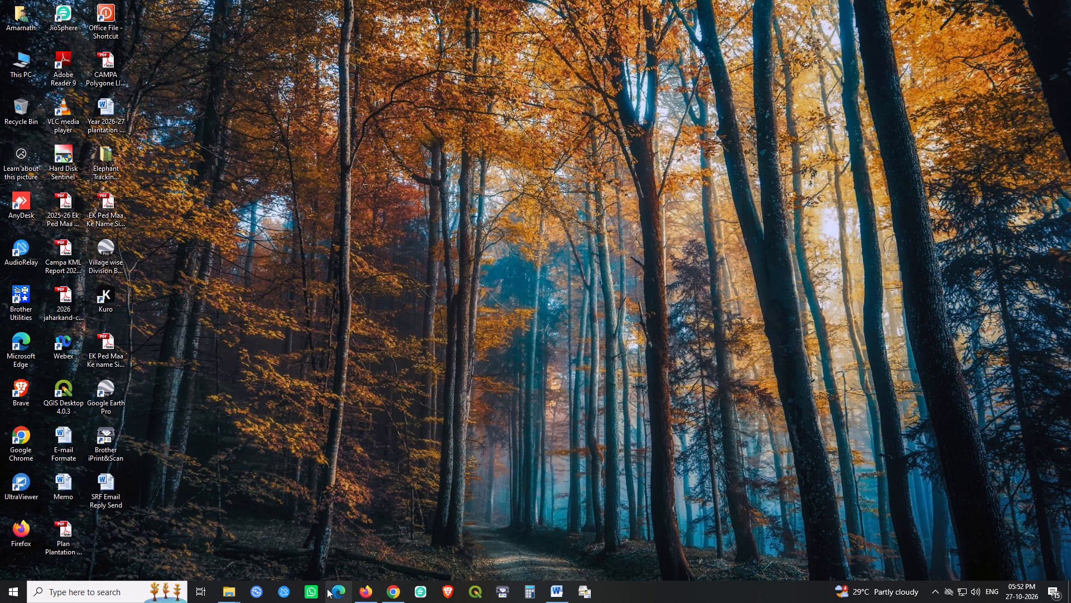